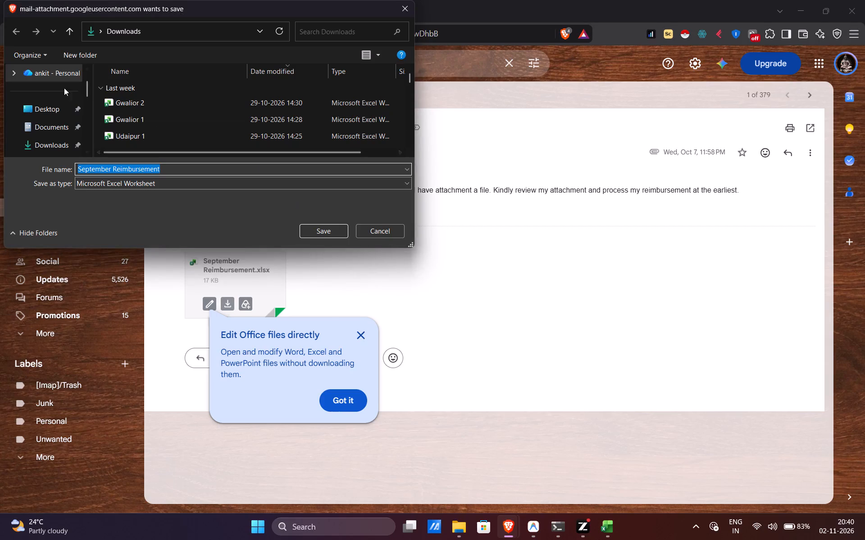
Choose the Downloads folder as the save location for the September Reimbursement Excel attachment.
click(35, 144)
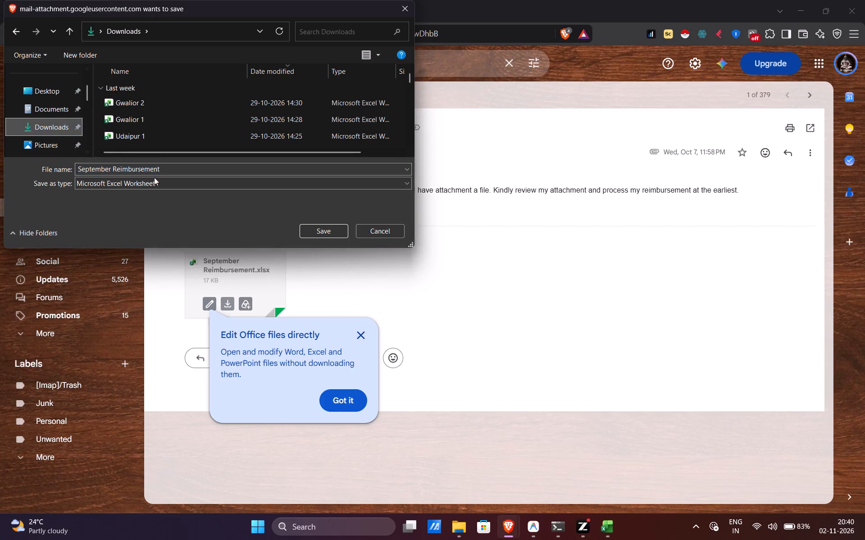
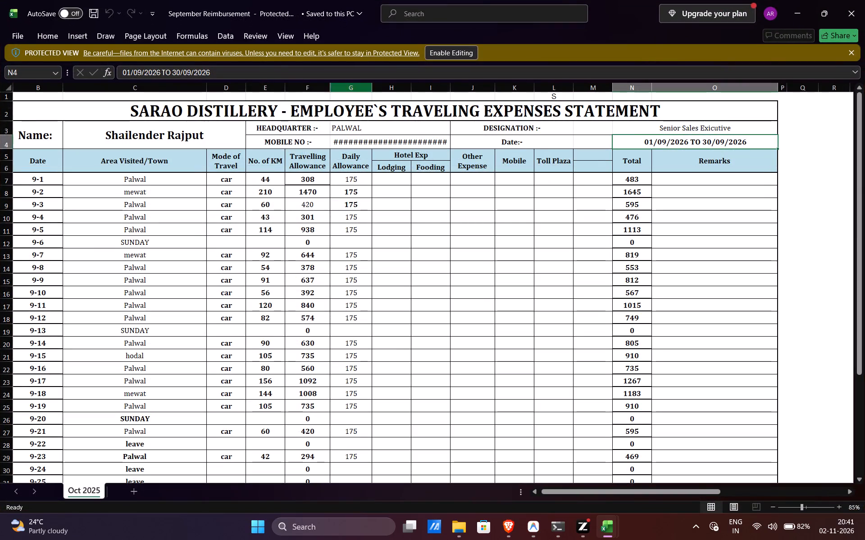
Enable editing for the September Reimbursement workbook opened in Protected View.
click(447, 51)
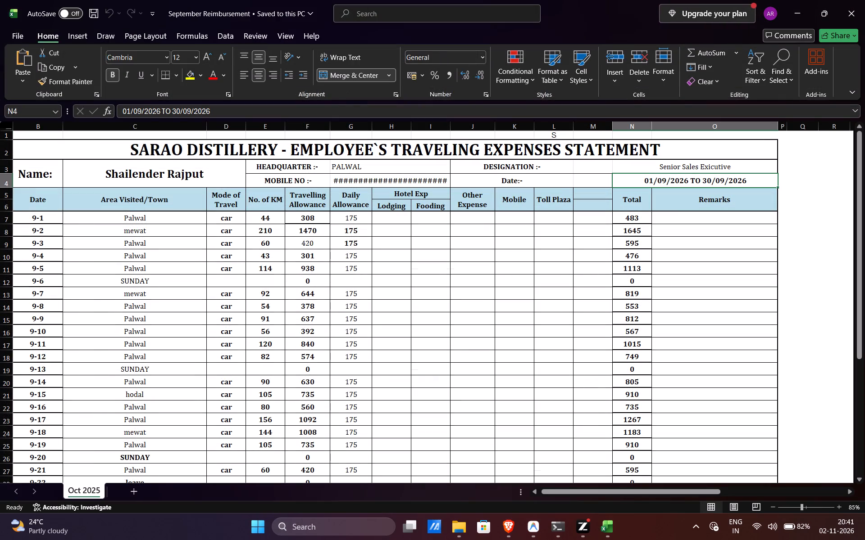
Change the month to 10 in the date formulas of cells B7 and B8, keeping 2026 and days 1 and 2.
click(37, 218)
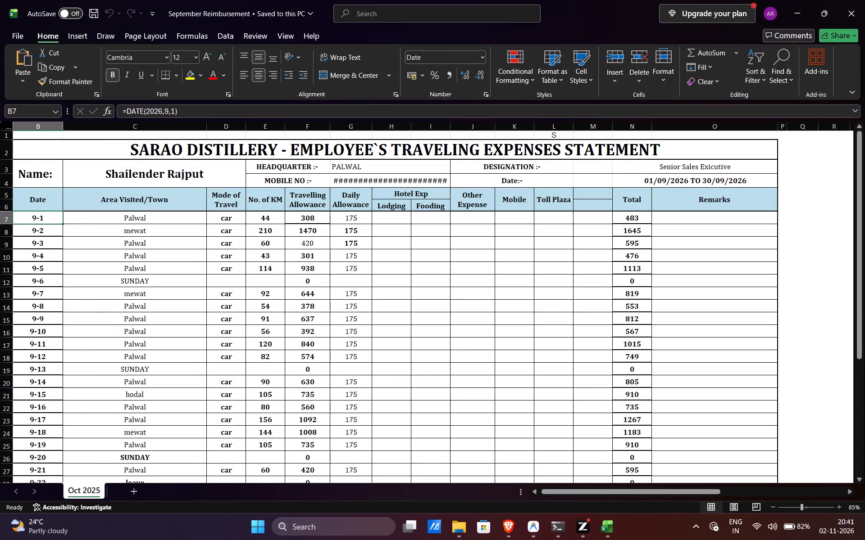
click(168, 109)
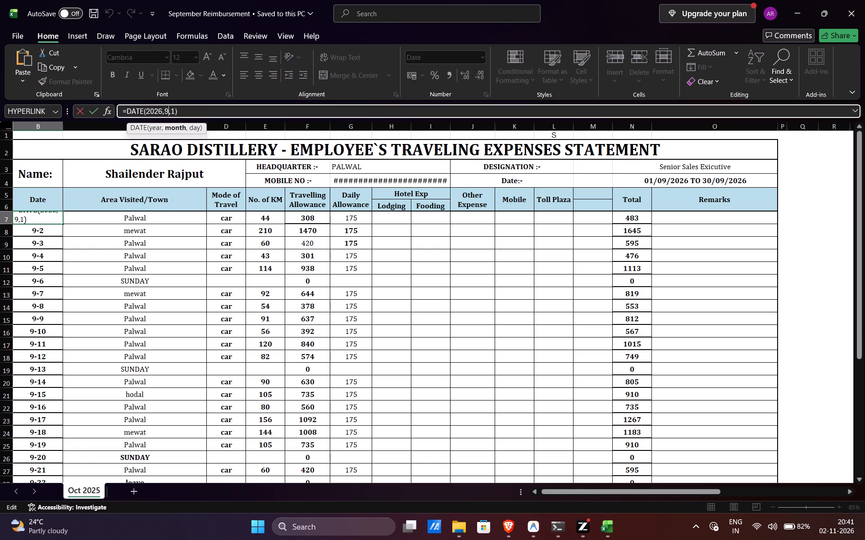
key(BackSpace)
text(10)
key(Return)
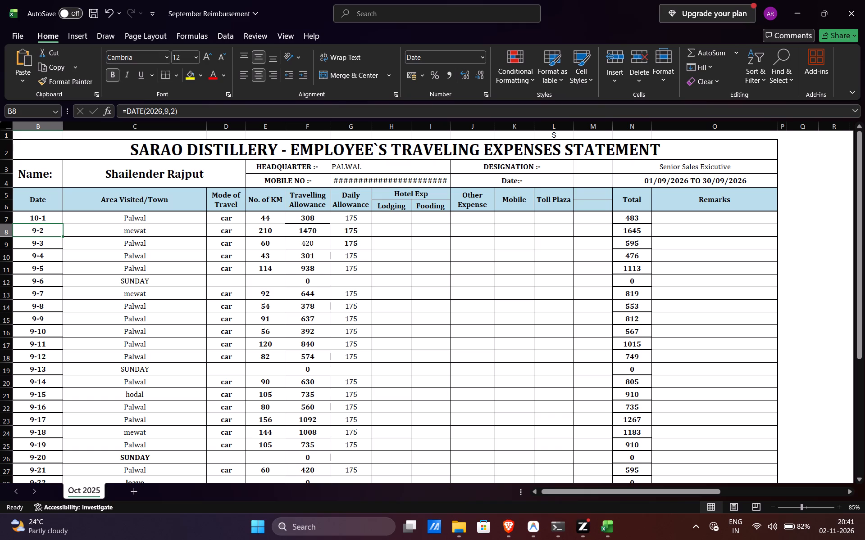
click(168, 109)
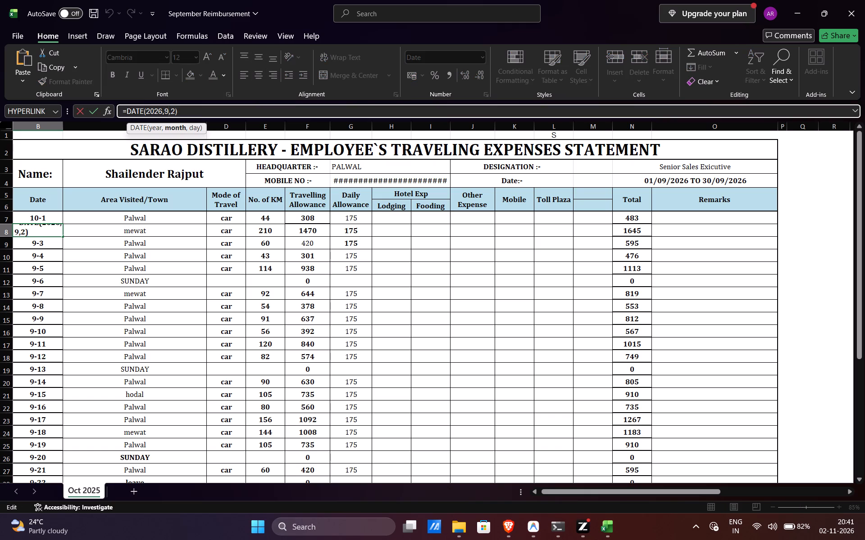
key(BackSpace)
text(10)
key(Return)
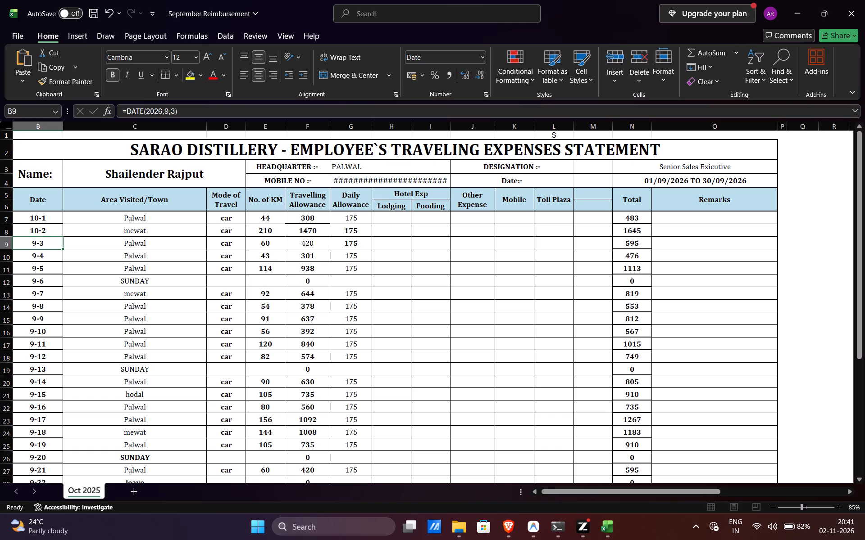
Change the month to 10 in the date formulas of cells B9 and B10, keeping days 3 and 4.
click(168, 109)
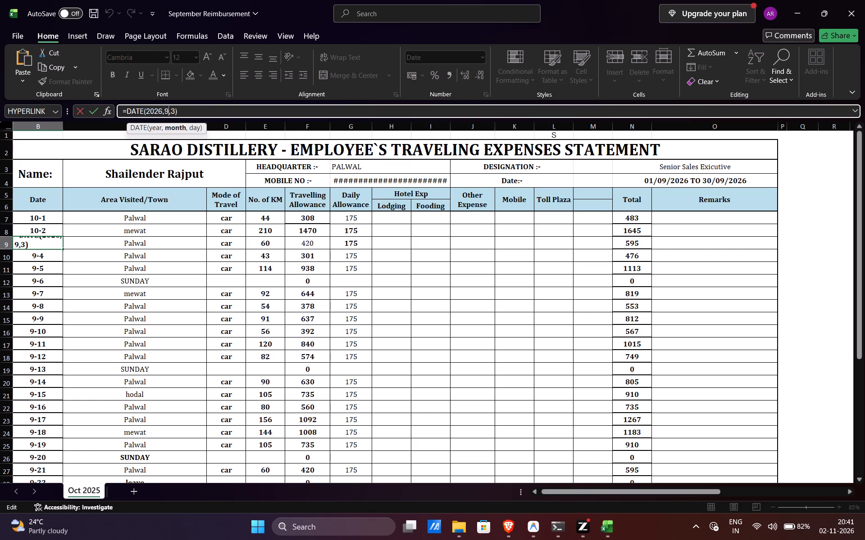
key(1)
key(BackSpace)
key(BackSpace)
text(10)
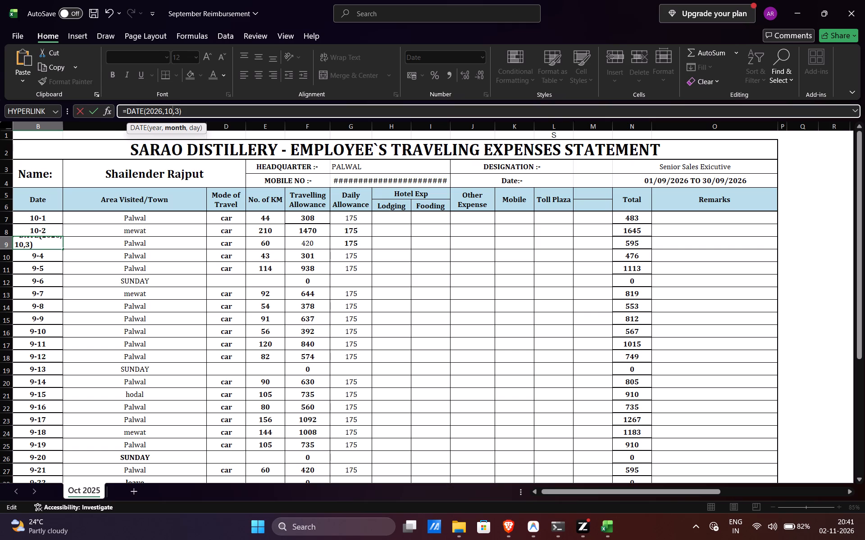
key(Return)
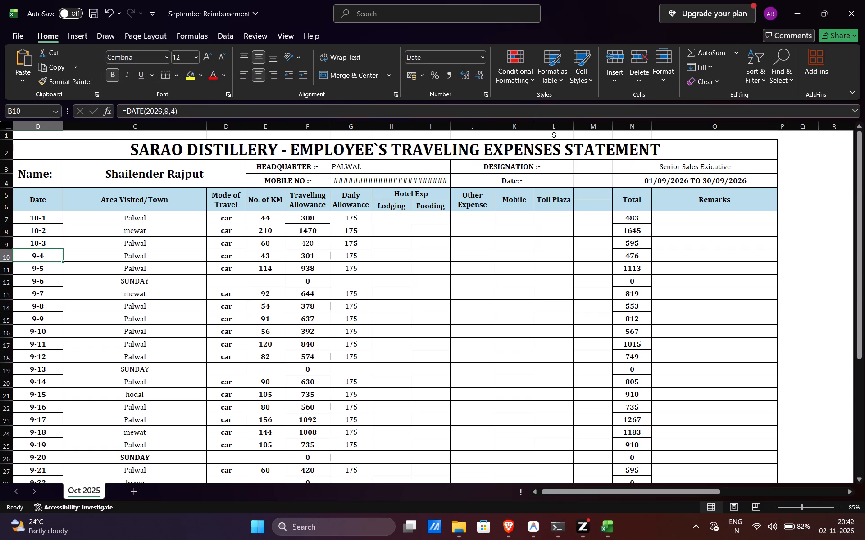
key(BackSpace)
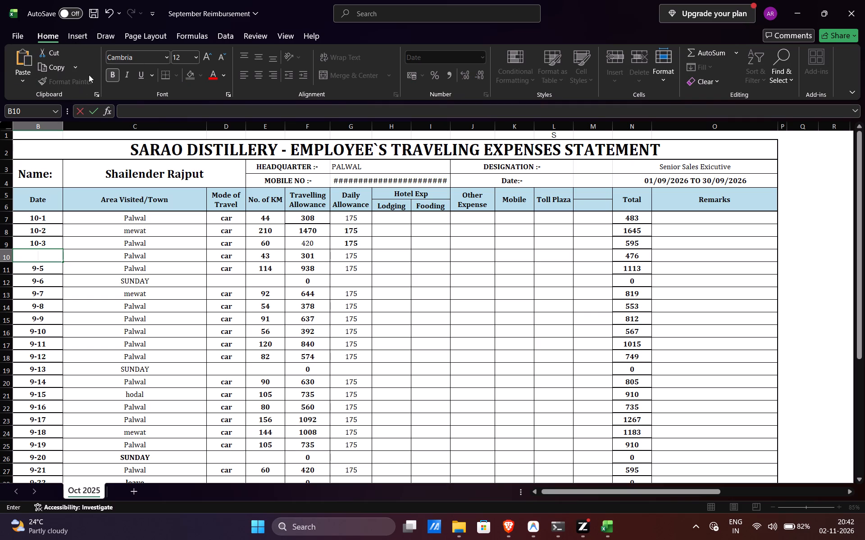
click(108, 13)
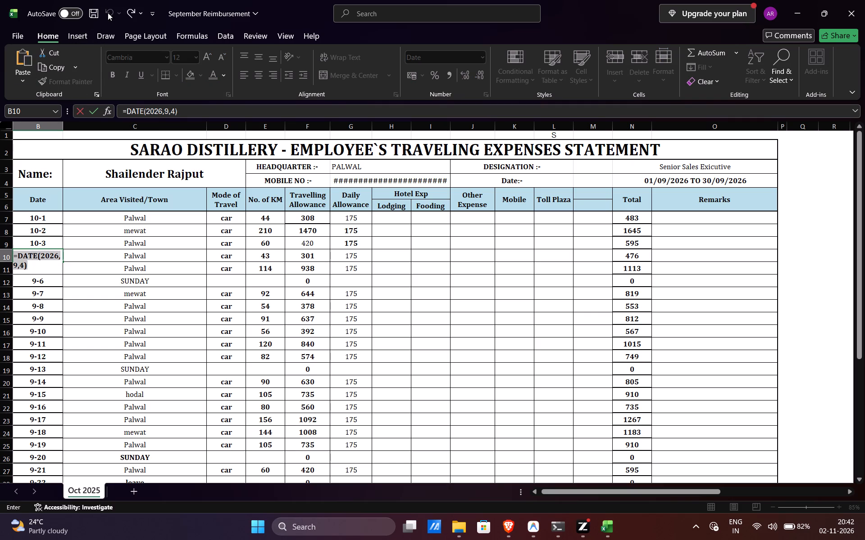
click(167, 111)
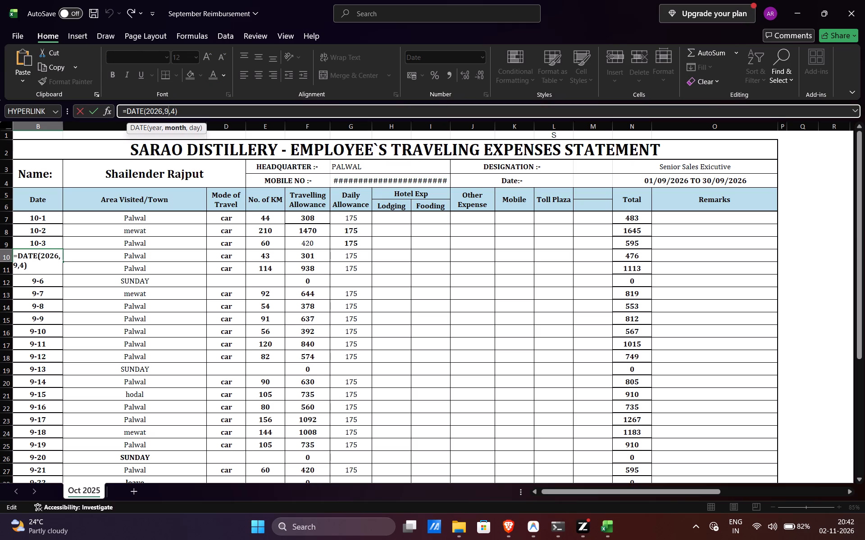
key(BackSpace)
text(10)
key(Return)
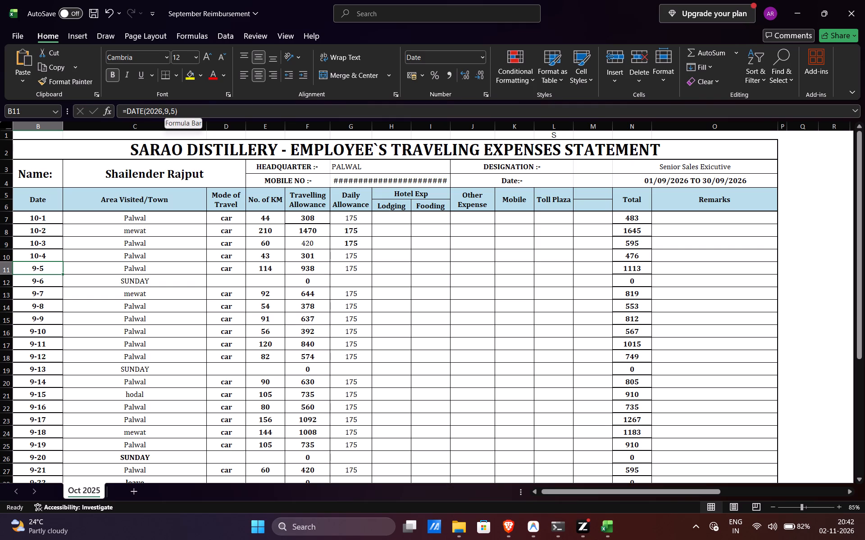
Change the month to 10 in the date formulas of cells B11 and B12, keeping days 5 and 6.
click(167, 111)
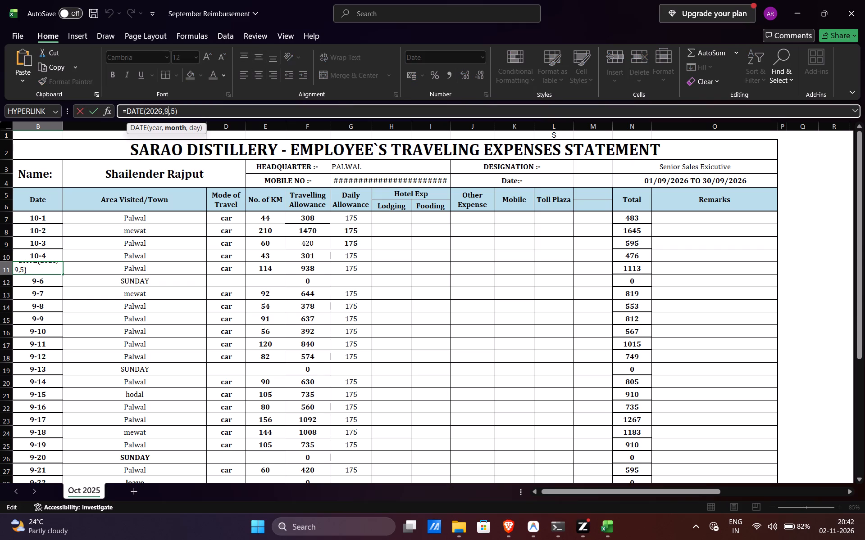
key(BackSpace)
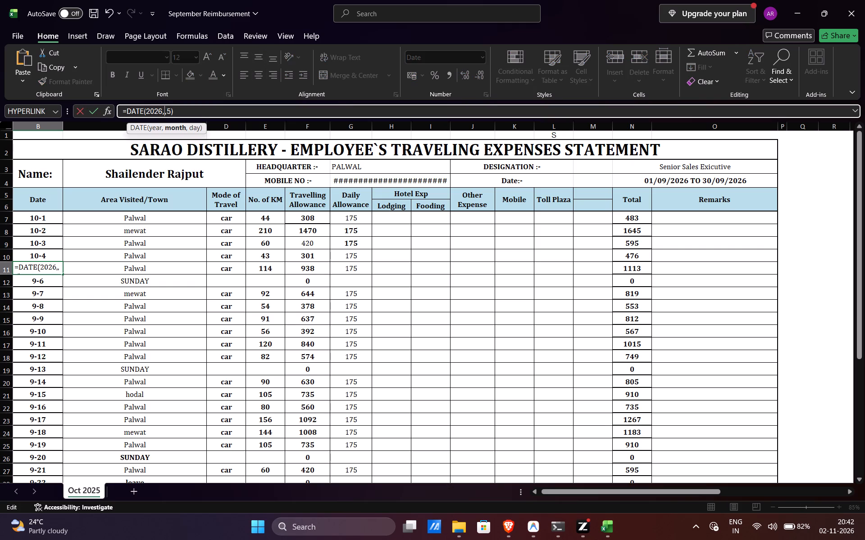
text(10)
key(Return)
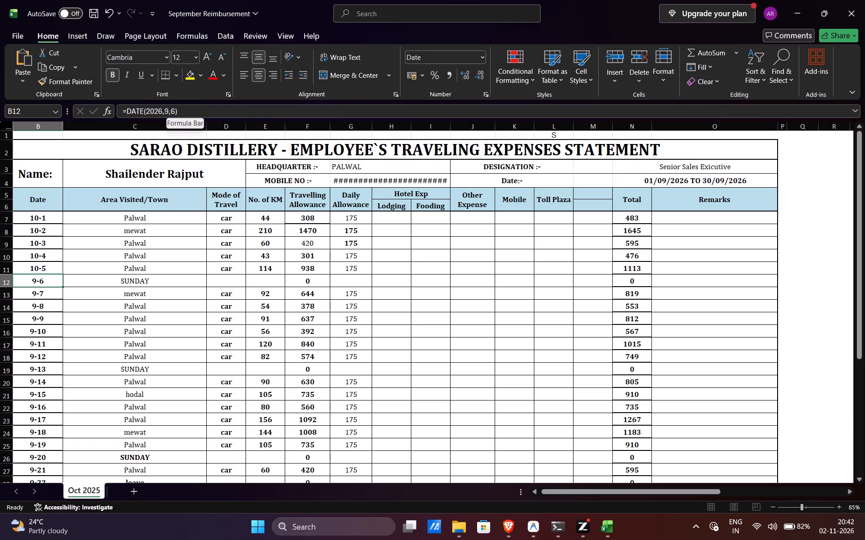
click(168, 111)
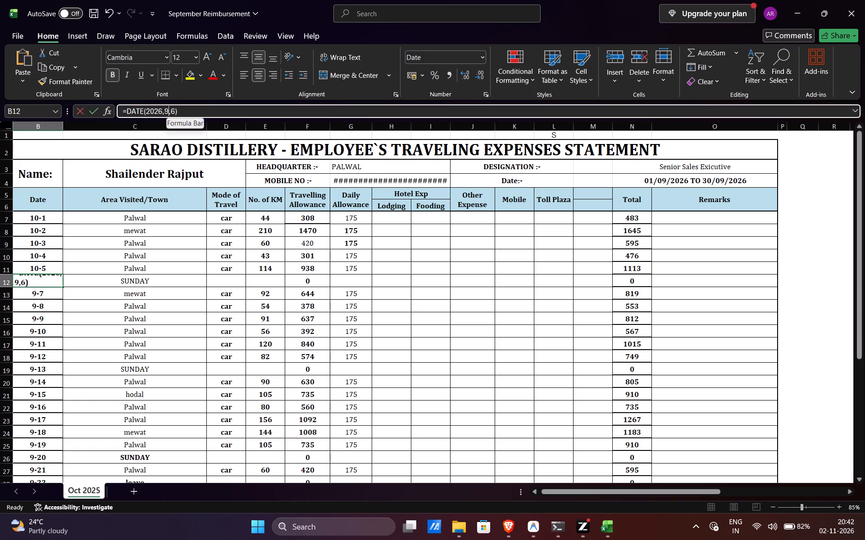
key(BackSpace)
text(10)
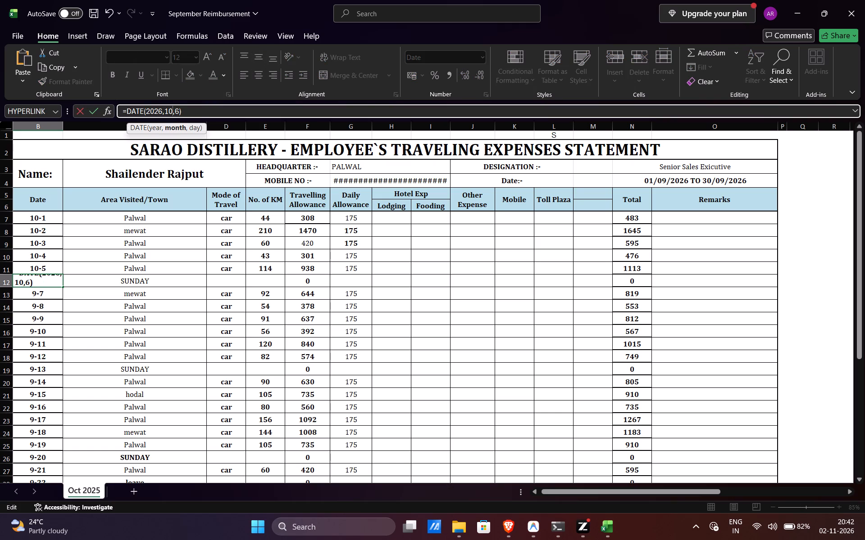
click(168, 111)
key(Return)
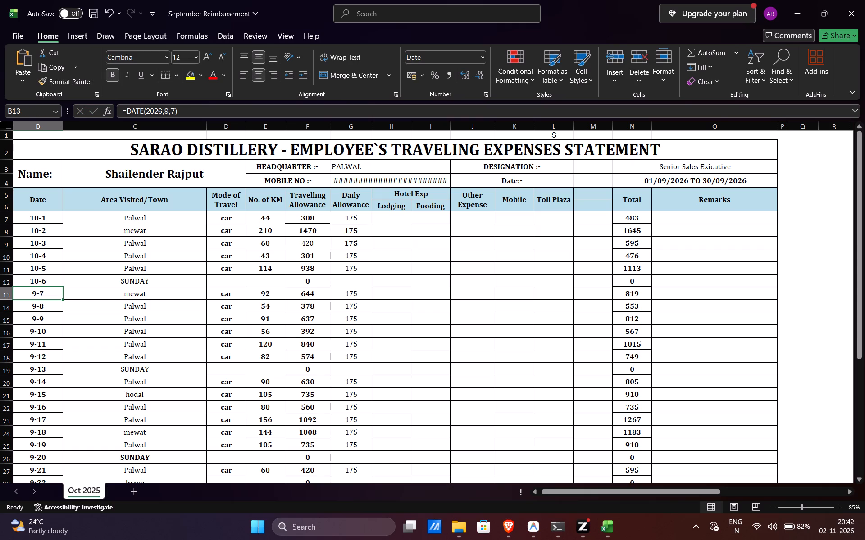
Change the month to 10 in the date formulas of cells B13 and B14, keeping days 7 and 8.
click(168, 111)
key(BackSpace)
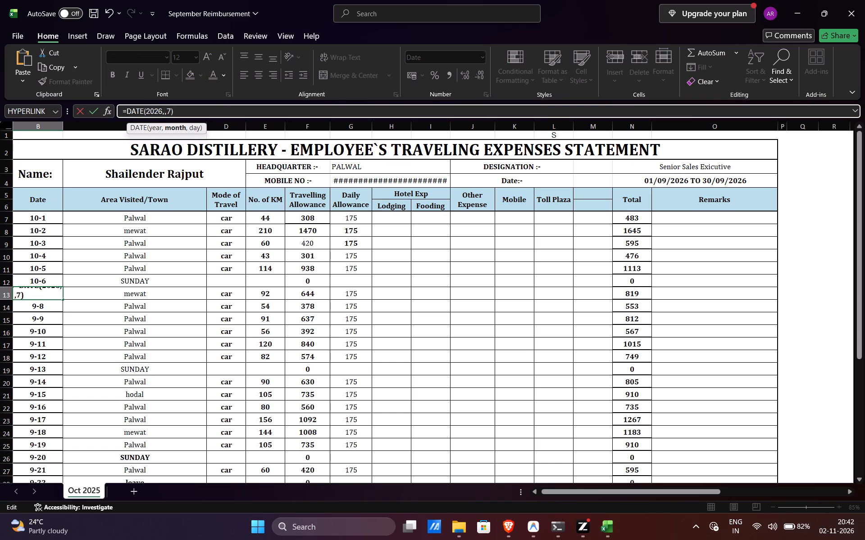
text(10)
key(Return)
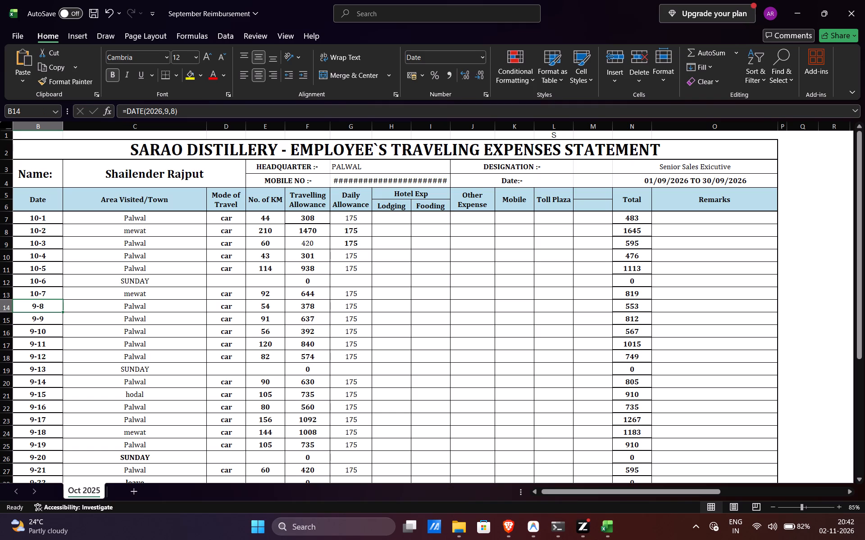
key(BackSpace)
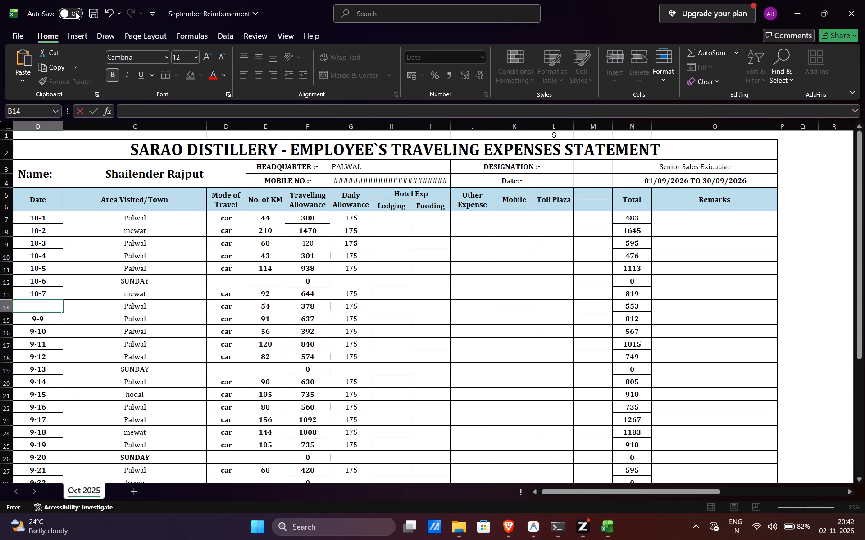
click(108, 11)
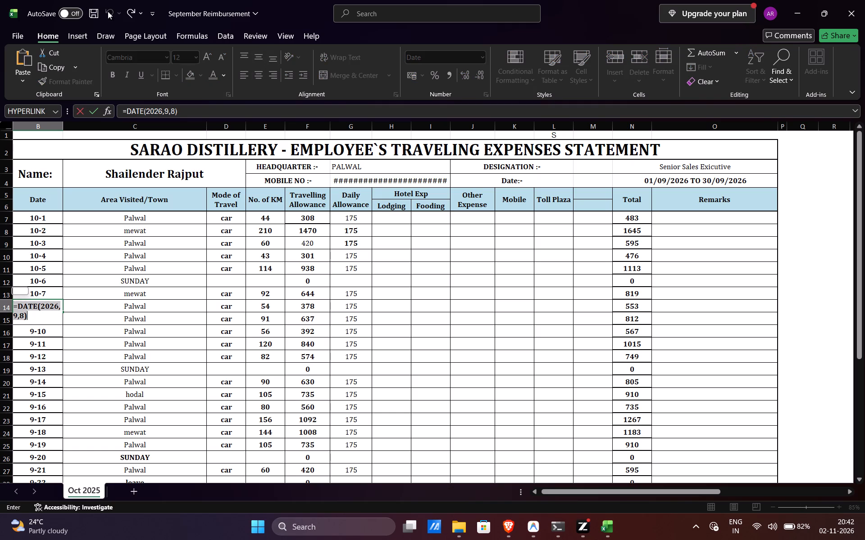
click(168, 112)
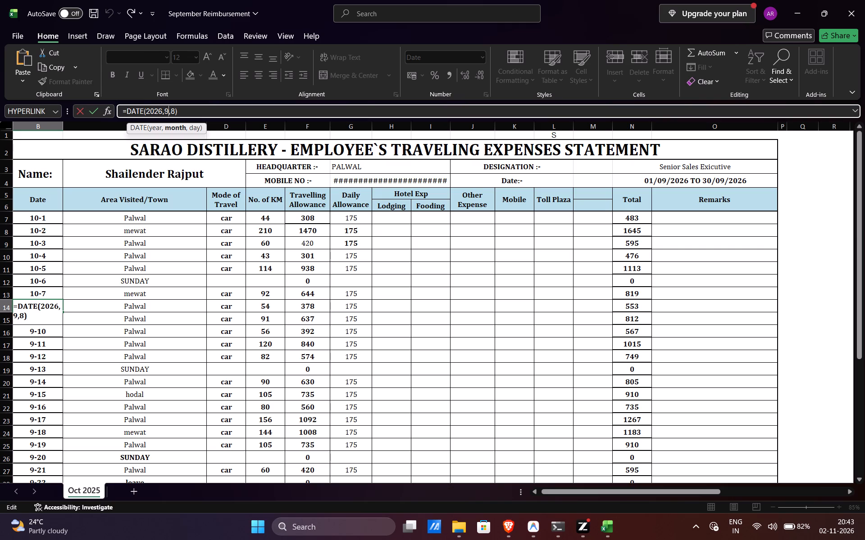
key(BackSpace)
text(10)
key(Return)
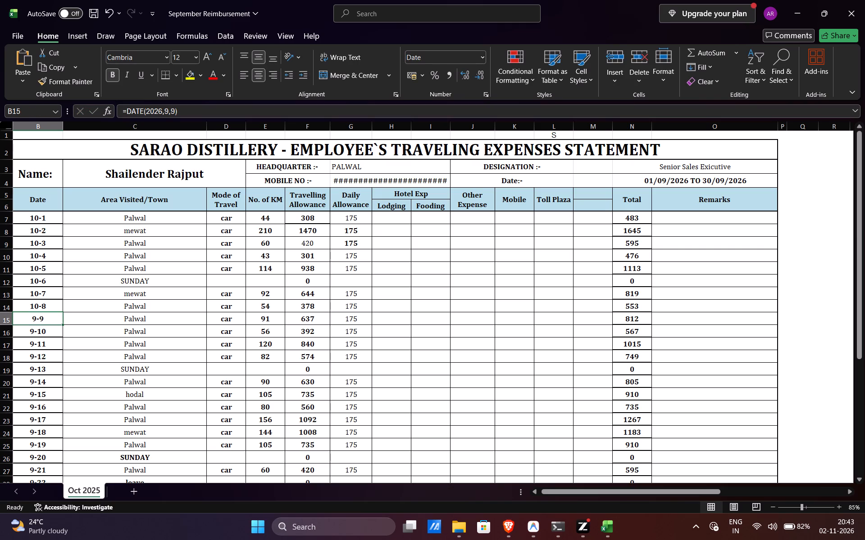
Change the month to 10 in the date formulas of cells B15 and B16, keeping days 9 and 10.
click(168, 111)
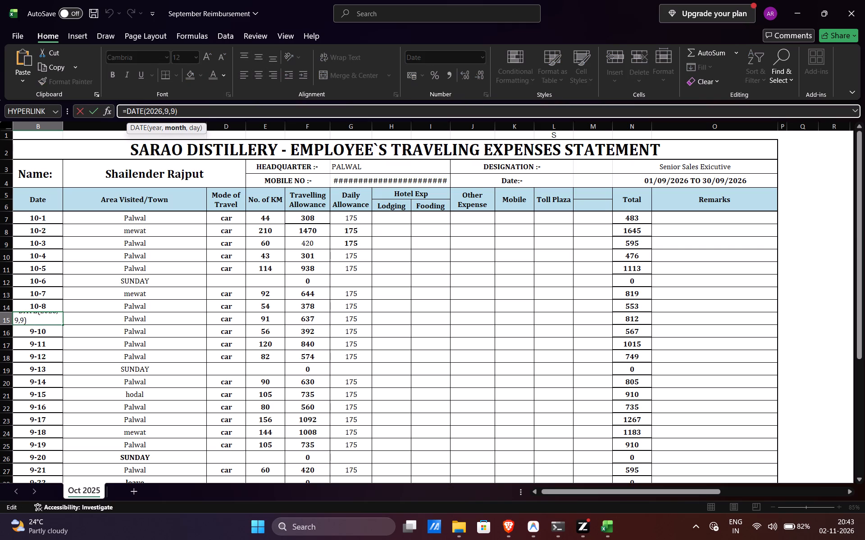
key(BackSpace)
text(10)
key(Return)
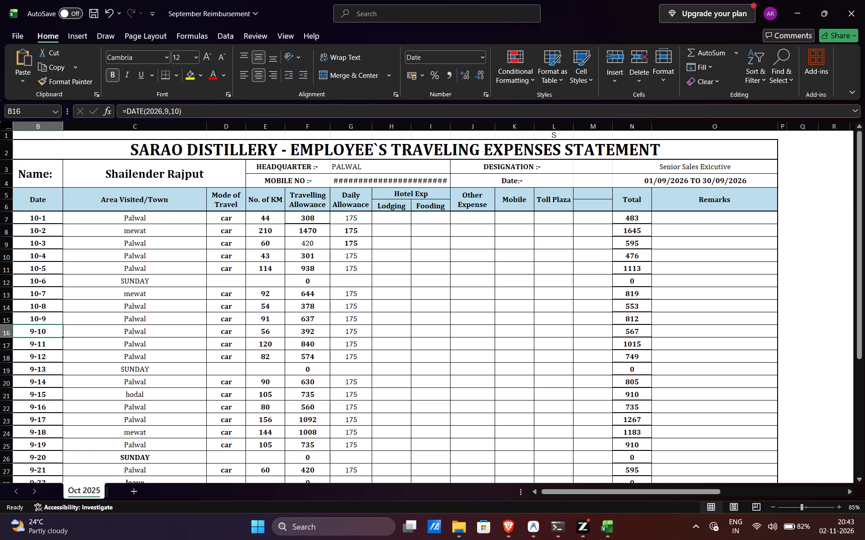
click(166, 111)
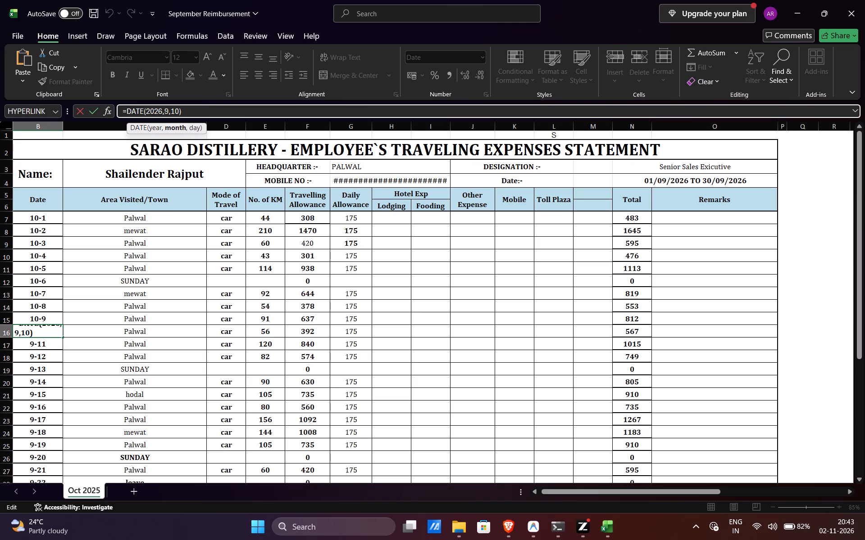
click(167, 110)
key(BackSpace)
text(10)
key(Return)
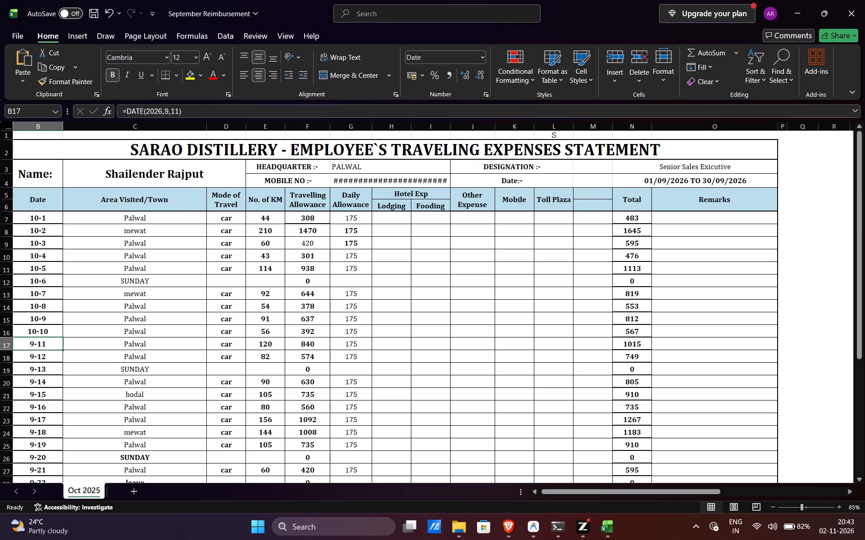
Change the month to 10 in the date formula of cell B17, making it =DATE(2026,10,11).
click(167, 111)
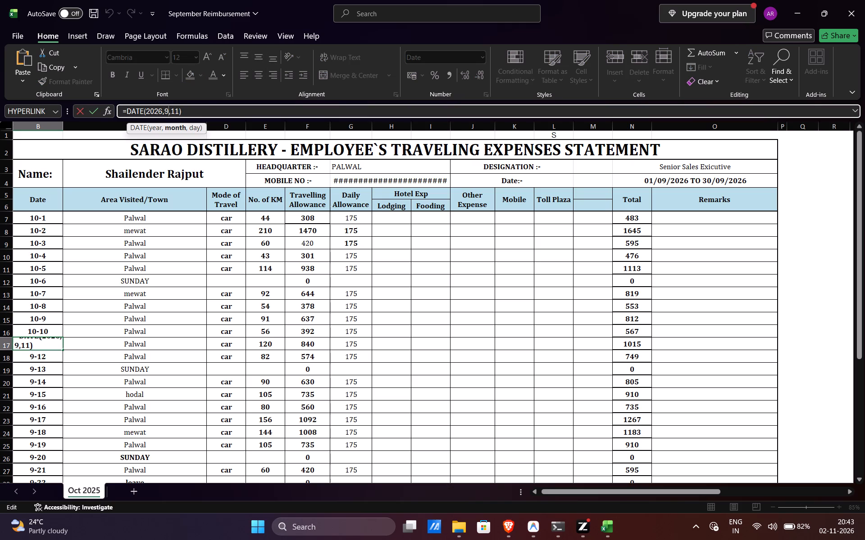
key(BackSpace)
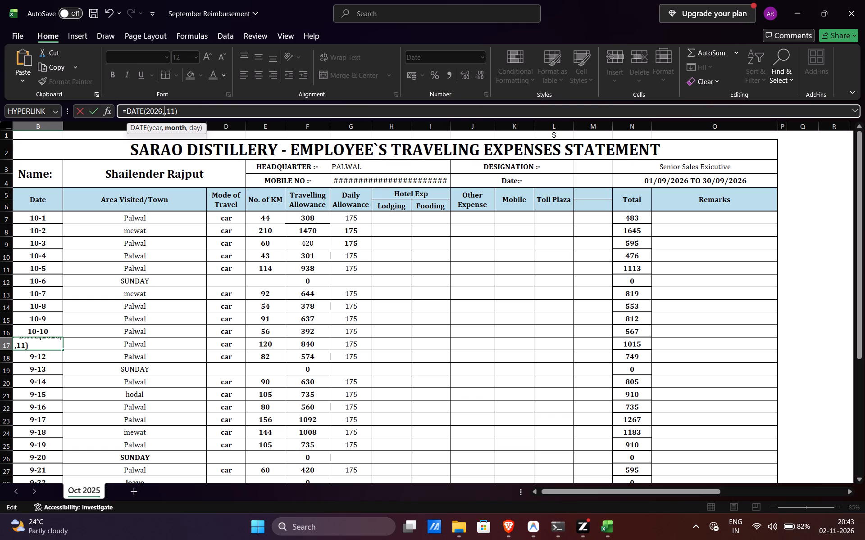
text(11)
key(BackSpace)
key(0)
key(Return)
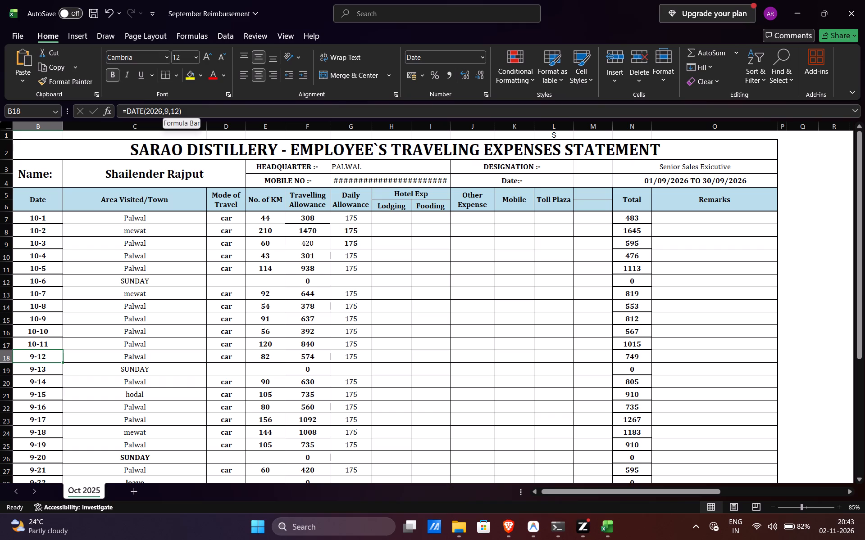
Change the month to 10 in the date formula of cell B18, making it =DATE(2026,10,12).
click(168, 111)
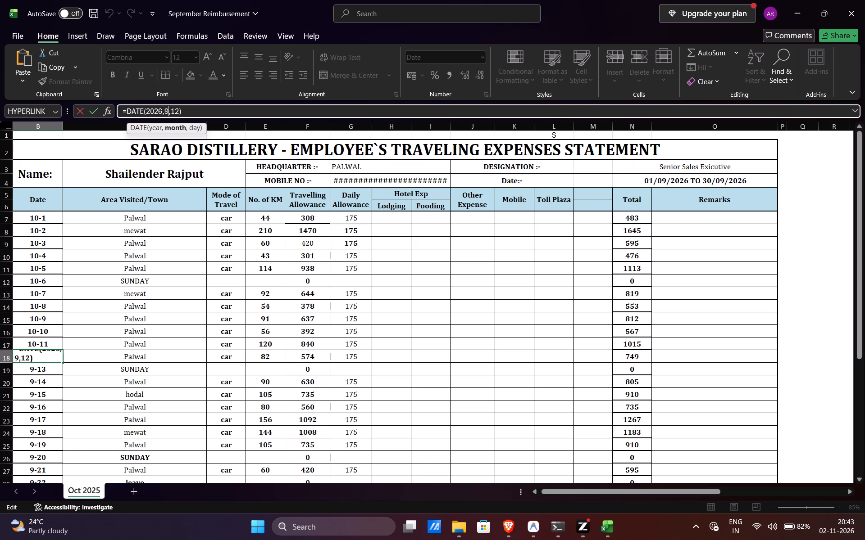
click(168, 111)
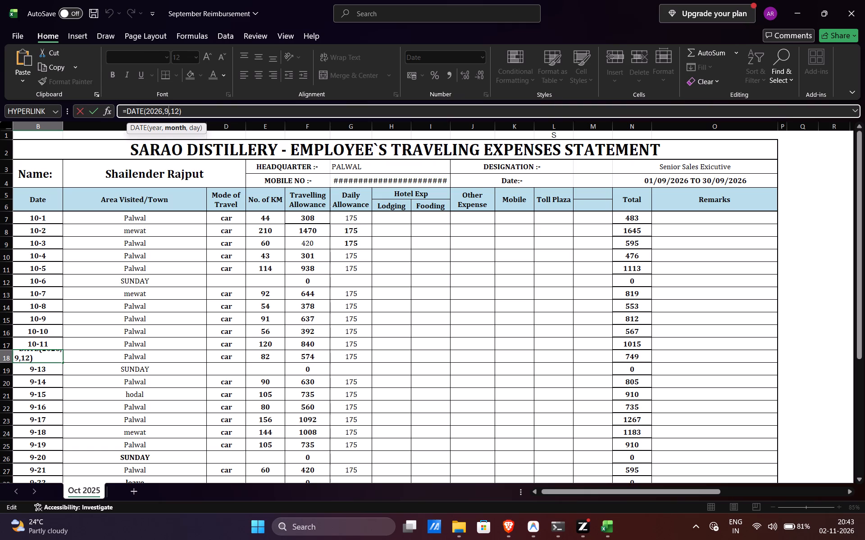
click(168, 111)
click(168, 111)
key(BackSpace)
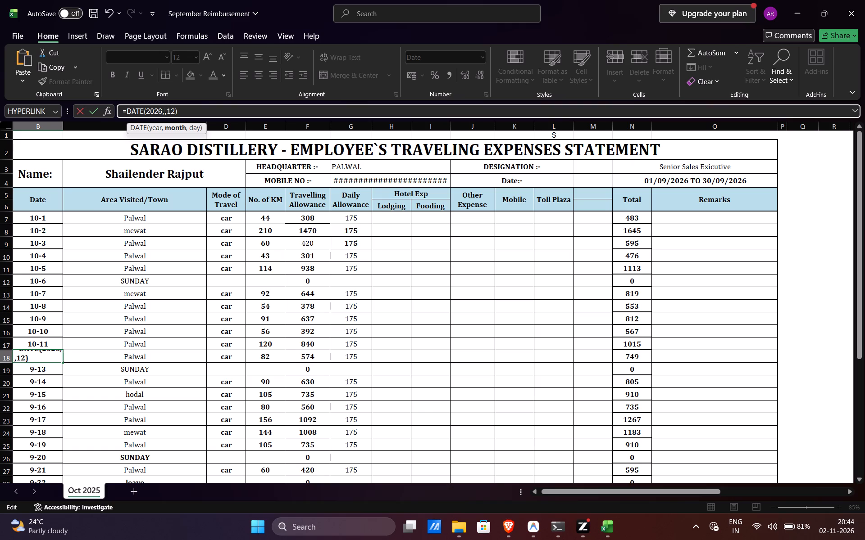
text(10)
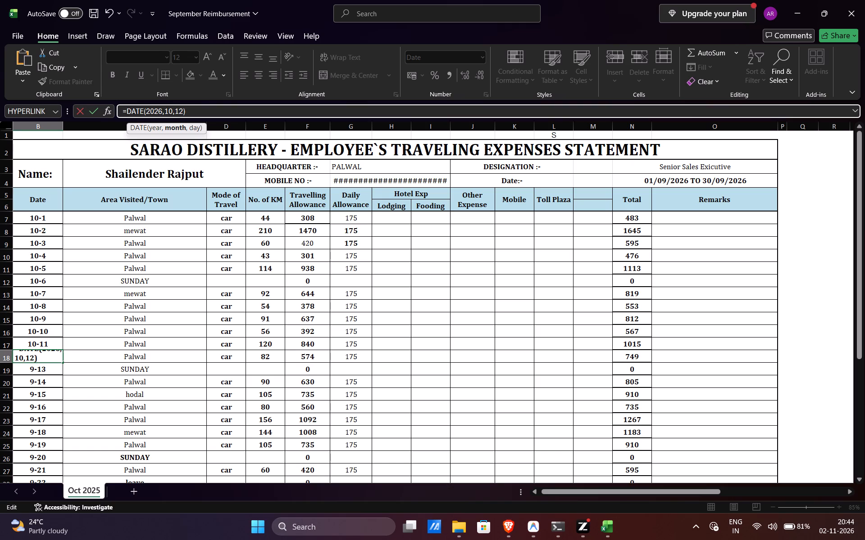
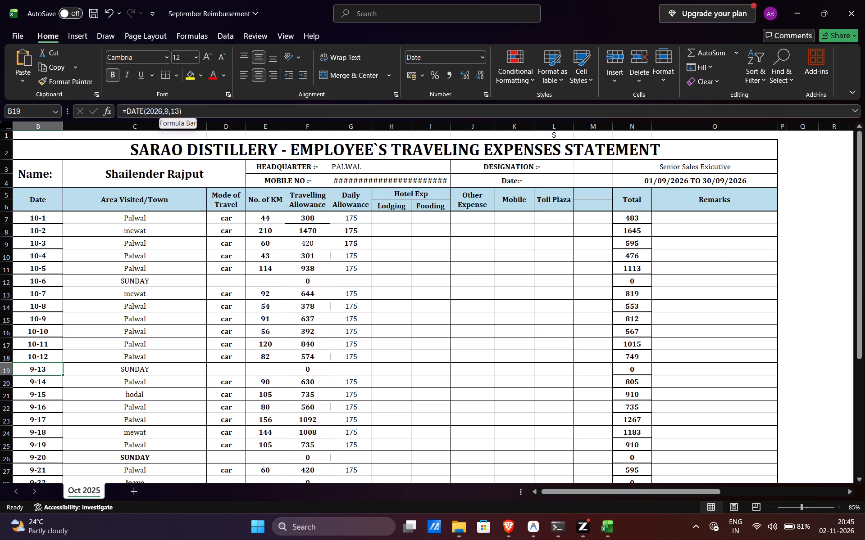
Change the month to 10 in the date formula of cell B19, making it =DATE(2026,10,13).
key(BackSpace)
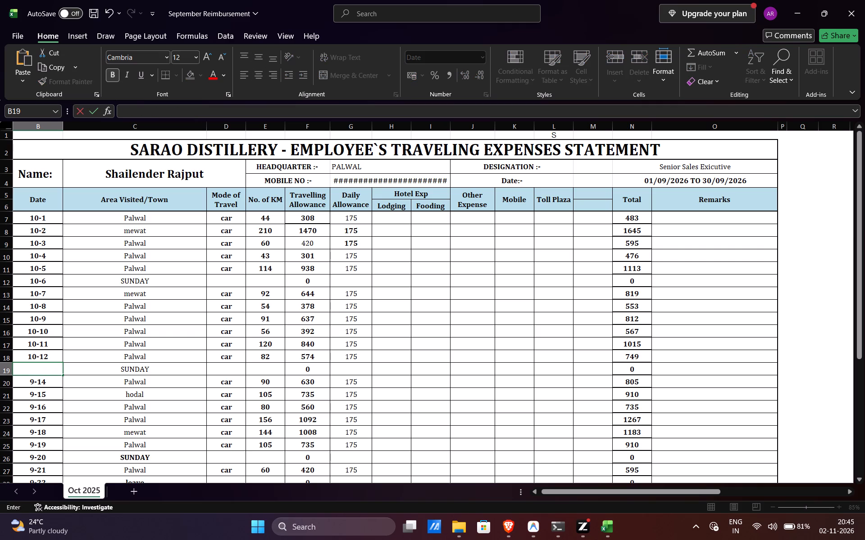
click(104, 18)
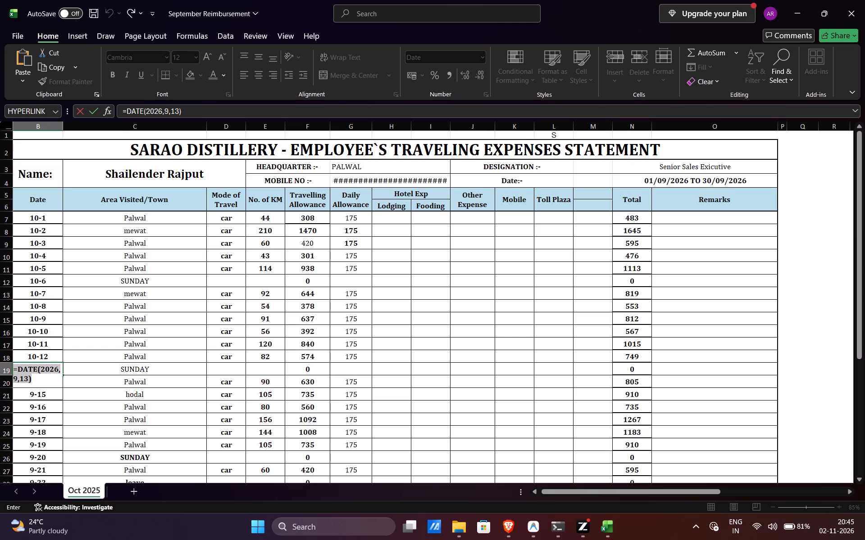
click(168, 111)
key(BackSpace)
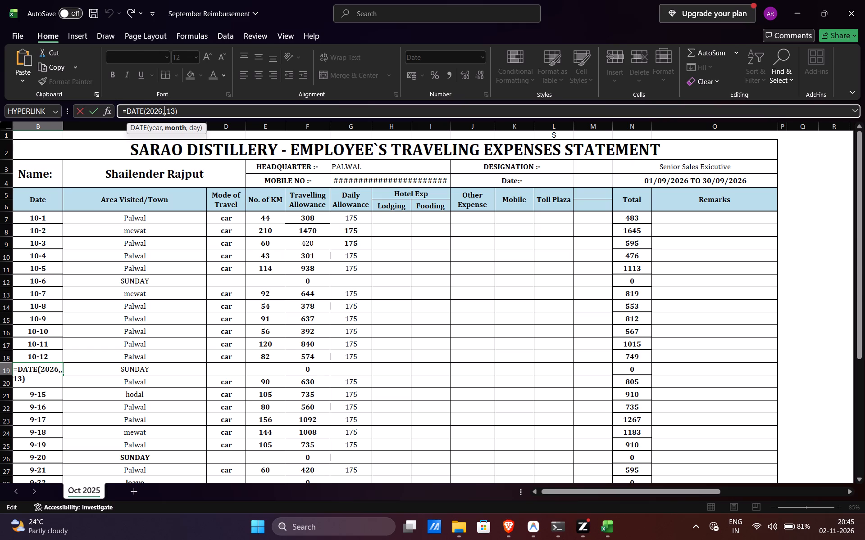
text(10)
key(Return)
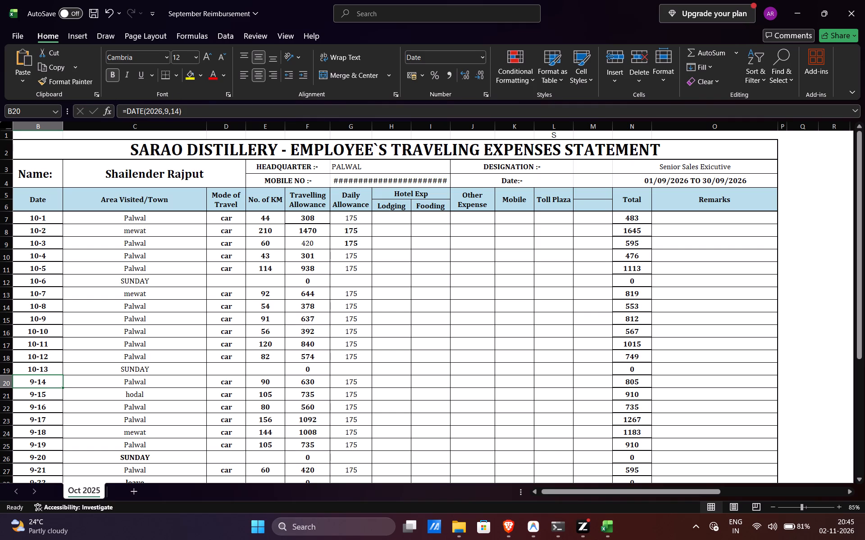
Change the month to 10 in the date formulas of cells B20 and B21, keeping days 14 and 15.
click(168, 110)
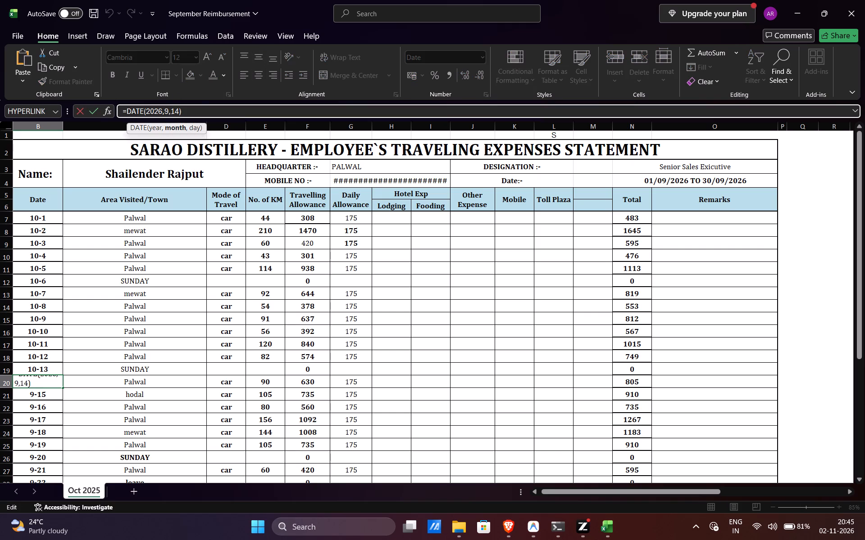
key(BackSpace)
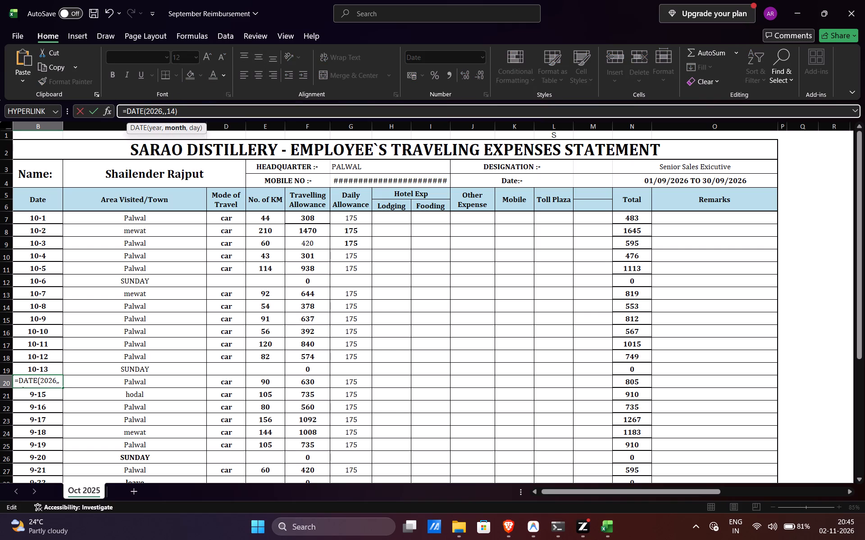
text(10)
key(Return)
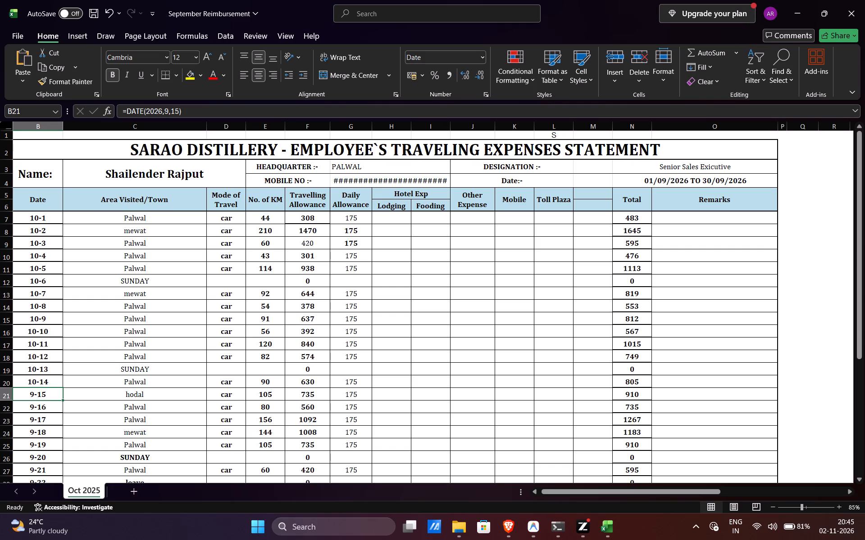
click(167, 111)
key(BackSpace)
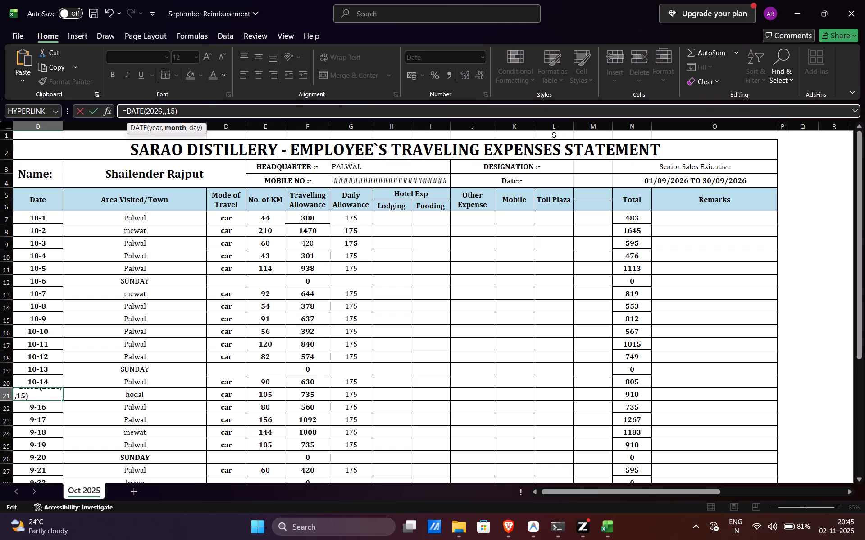
text(10)
key(Return)
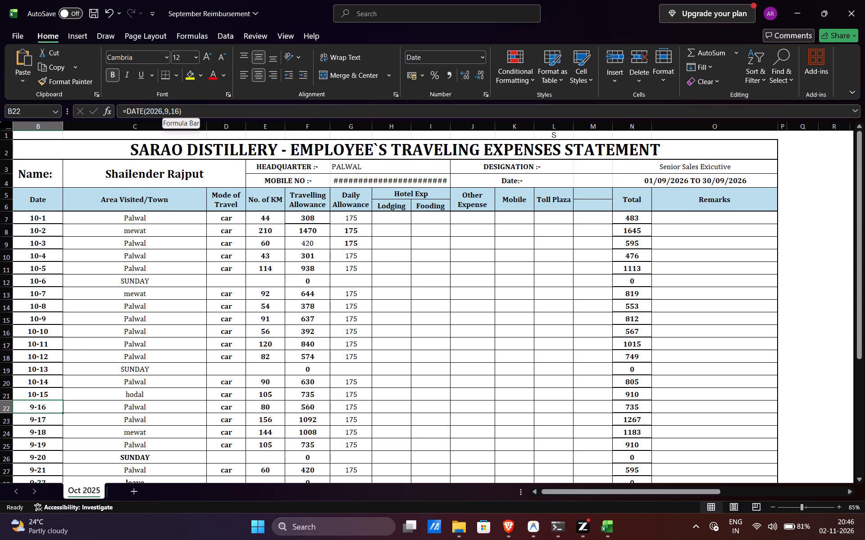
Change the month to 10 in the date formulas of cells B22 and B23, keeping days 16 and 17.
click(168, 110)
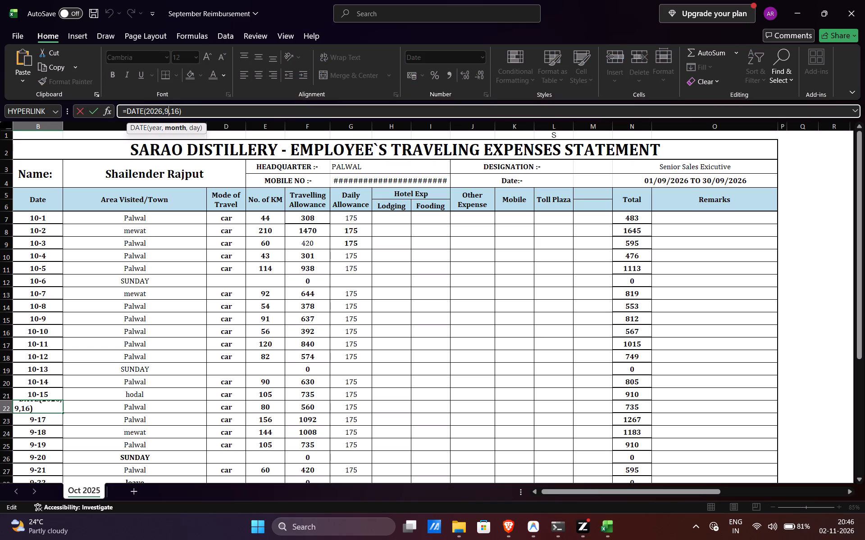
key(BackSpace)
text(10)
key(Return)
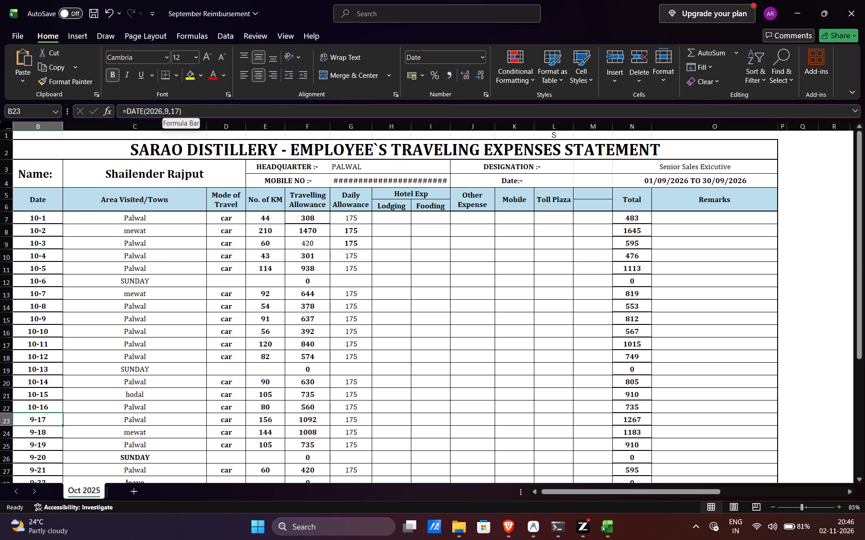
click(167, 109)
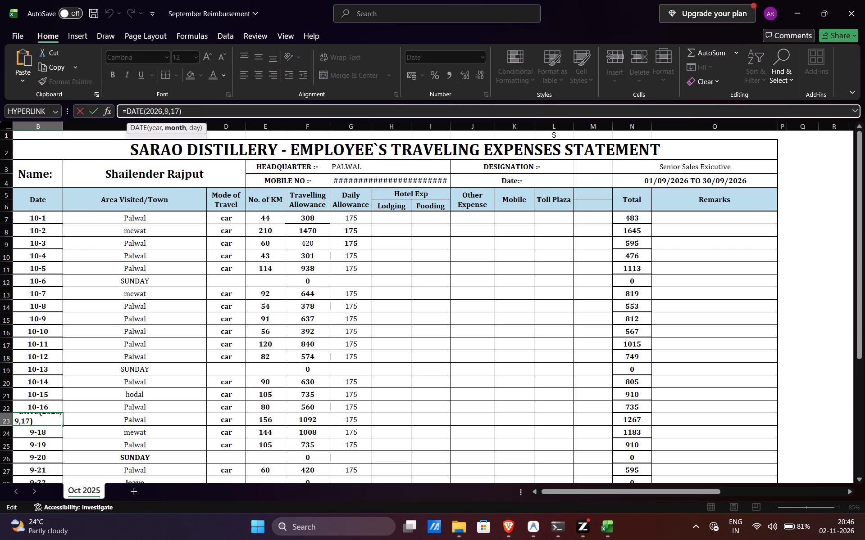
key(BackSpace)
text(10)
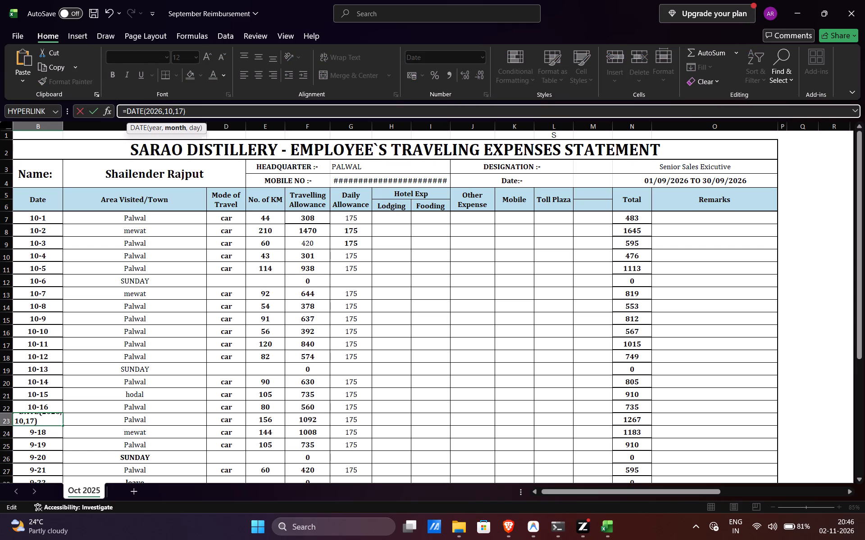
key(Return)
Change the month to 10 in the date formulas of cells B24 and B25, keeping days 18 and 19.
click(167, 109)
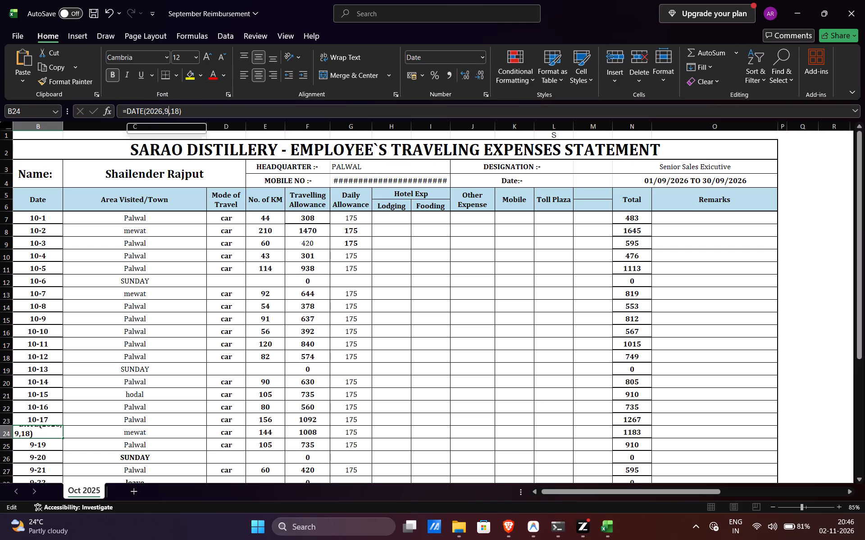
key(BackSpace)
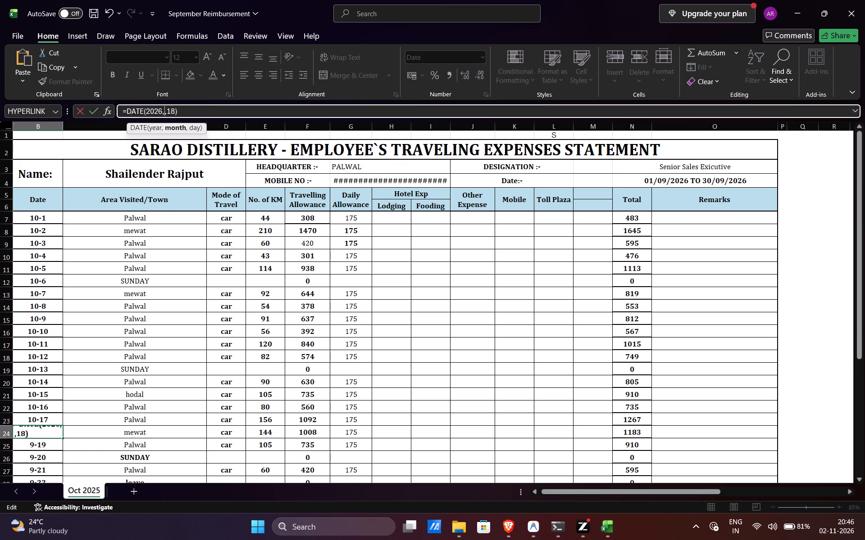
text(10)
key(Return)
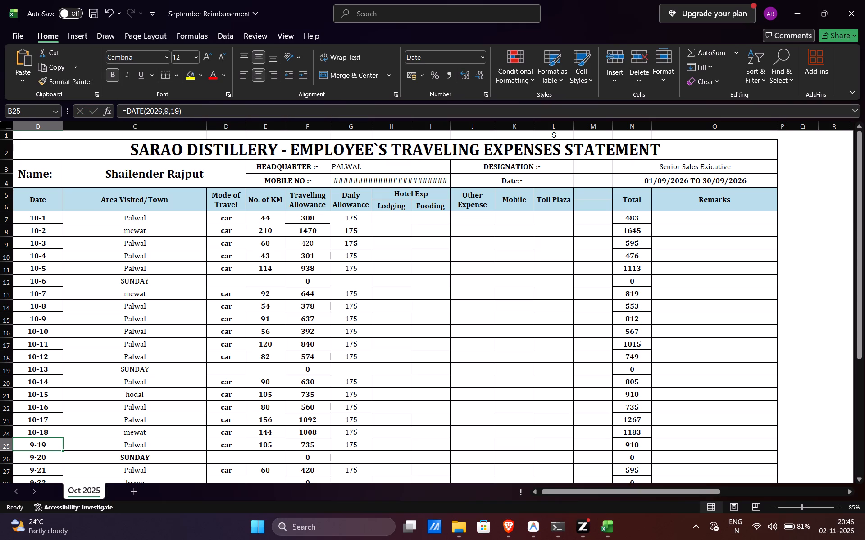
click(168, 112)
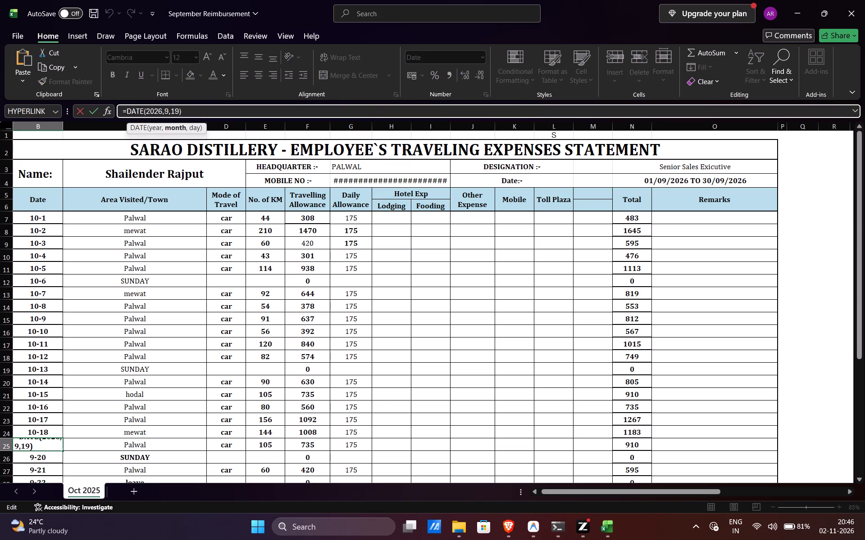
key(BackSpace)
text(10)
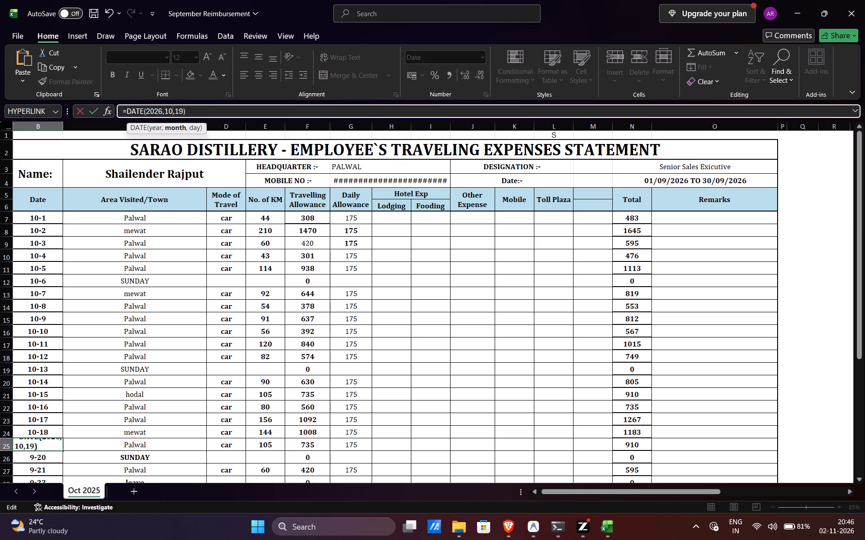
key(Return)
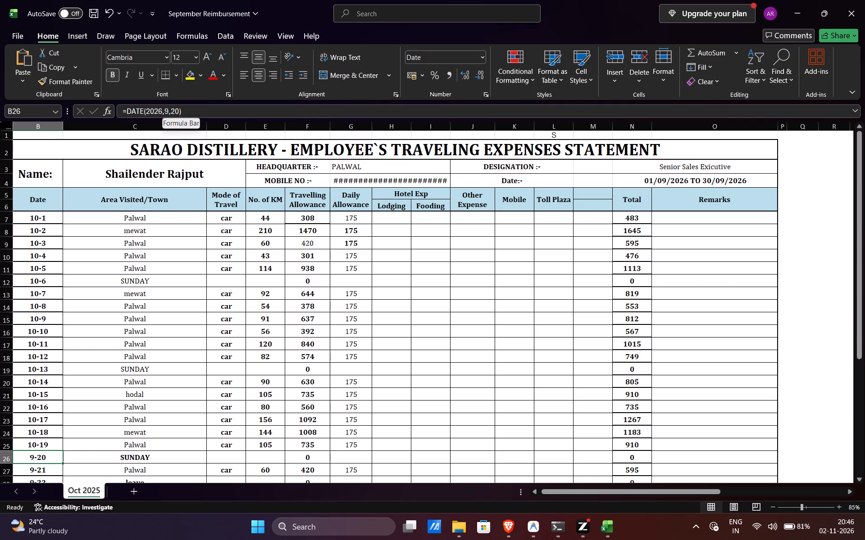
Change the month to 10 in the date formulas of cells B26 and B27, keeping days 20 and 21.
click(167, 110)
key(BackSpace)
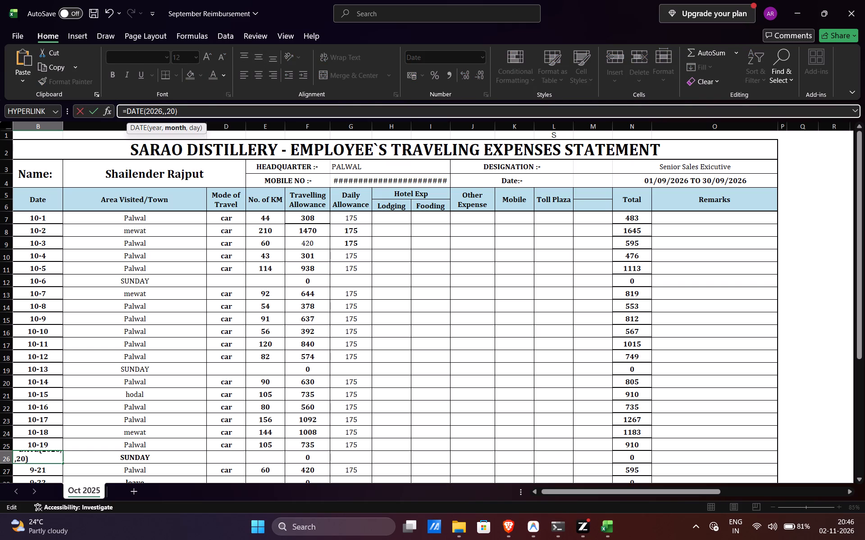
text(10)
key(Return)
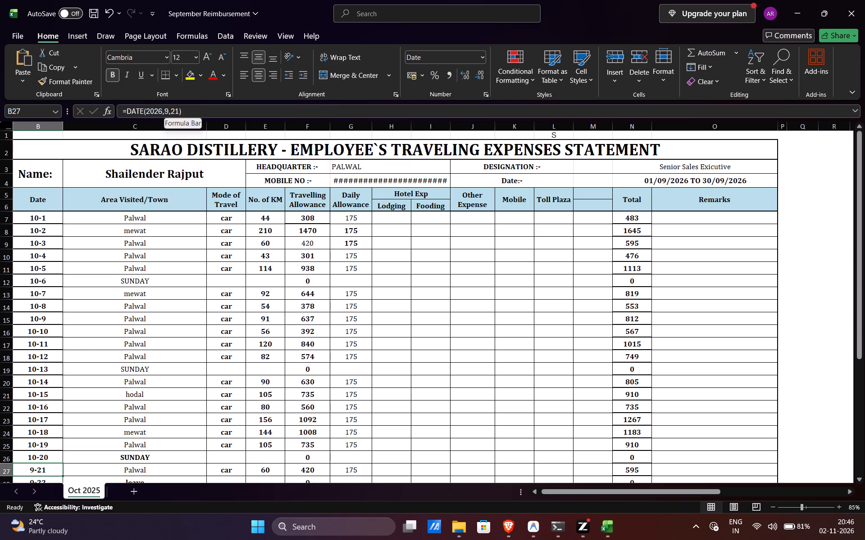
click(168, 110)
key(BackSpace)
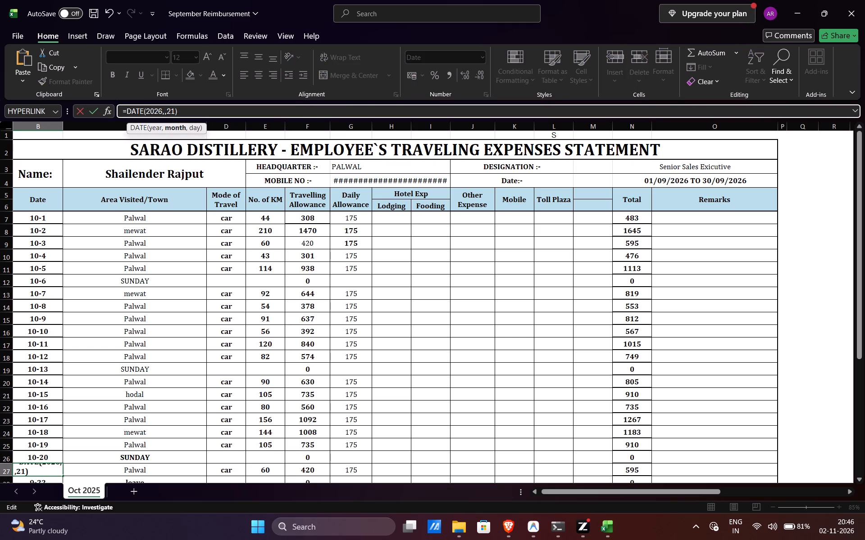
text(10)
key(Return)
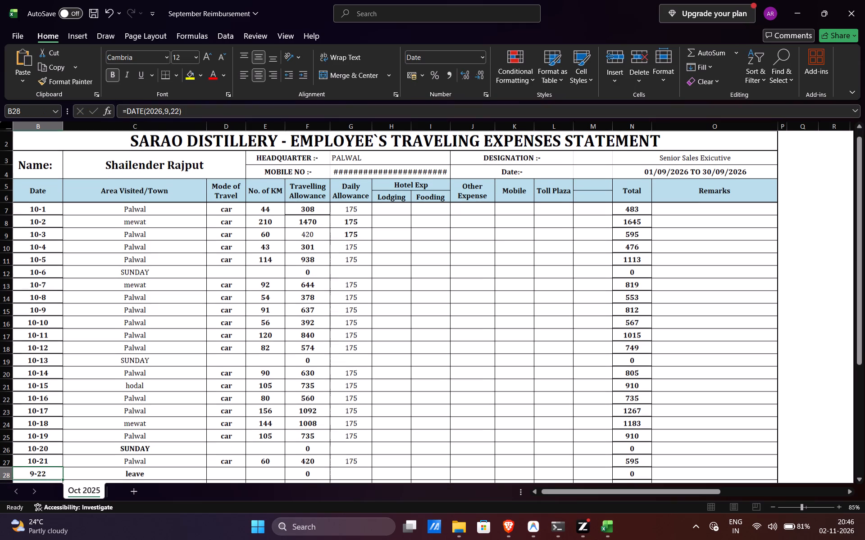
Change the month to 10 in the date formulas of cells B28 and B29, keeping days 22 and 23.
click(168, 110)
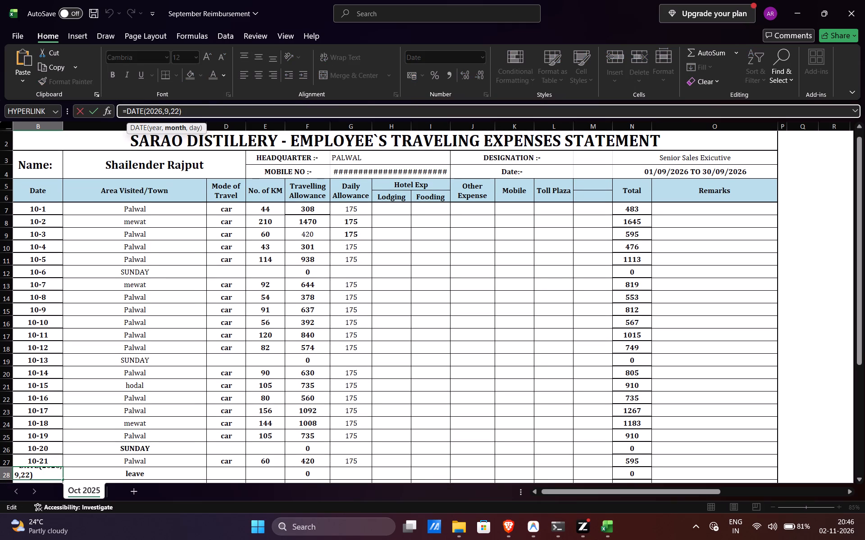
key(BackSpace)
text(10)
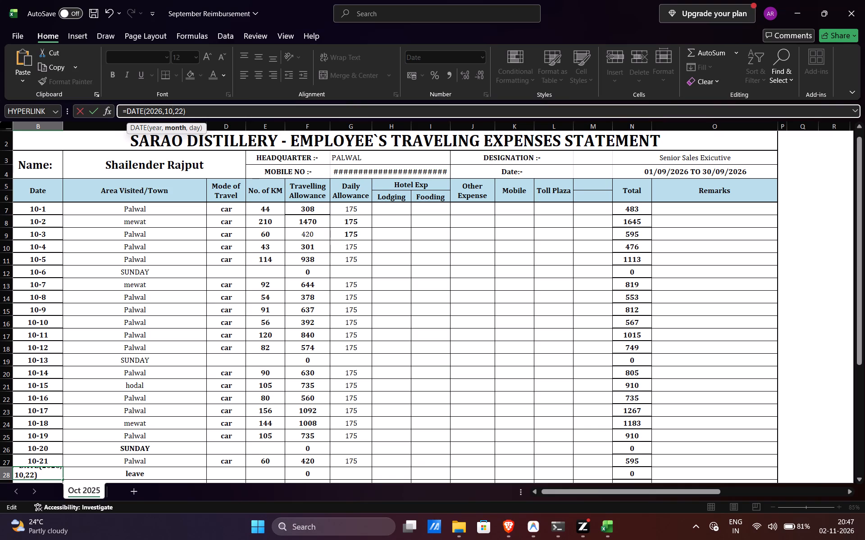
key(Return)
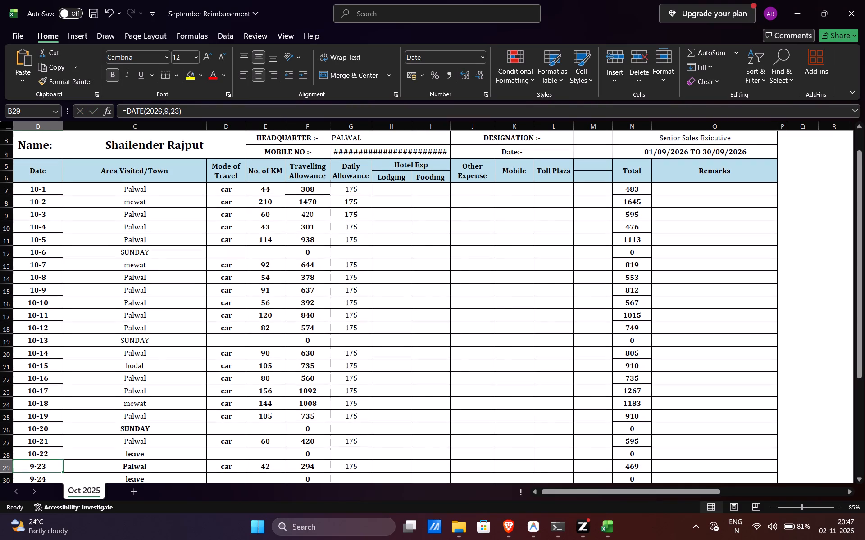
click(168, 110)
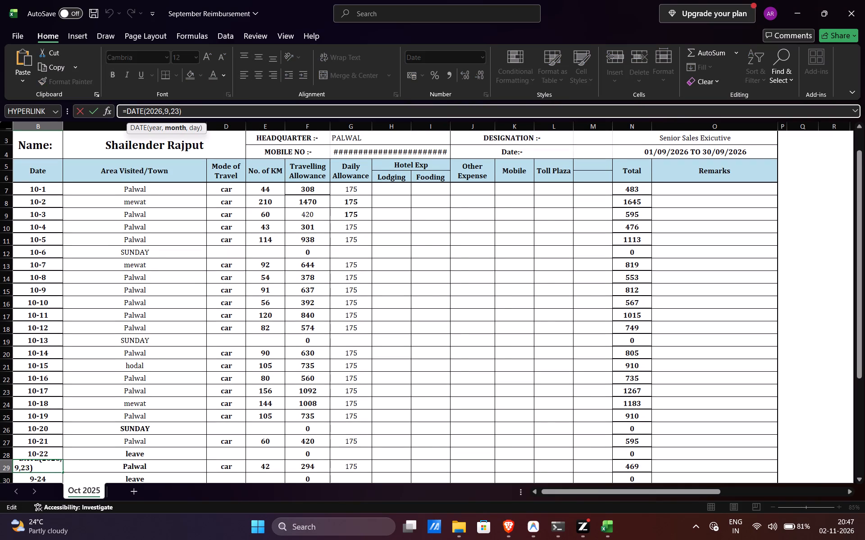
key(BackSpace)
text(10)
key(Return)
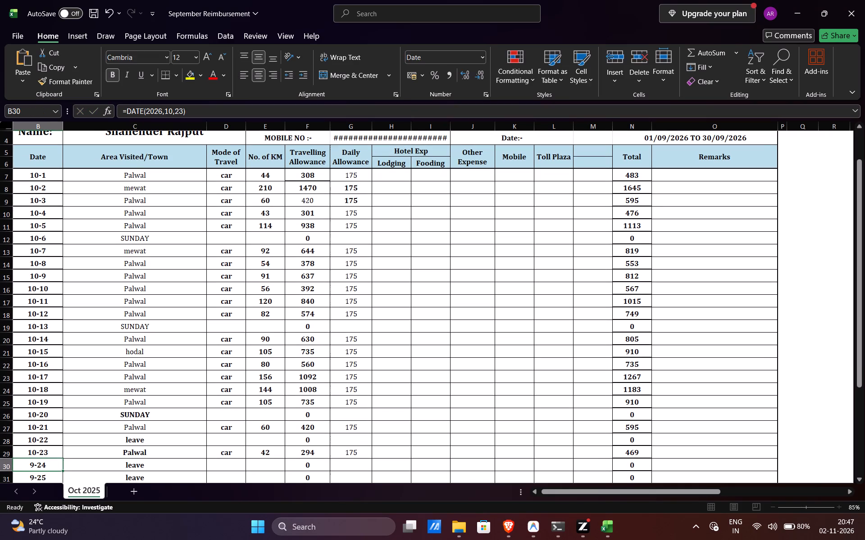
Change the month to 10 in the date formulas of cells B30 and B31, keeping days 24 and 25.
click(168, 110)
key(BackSpace)
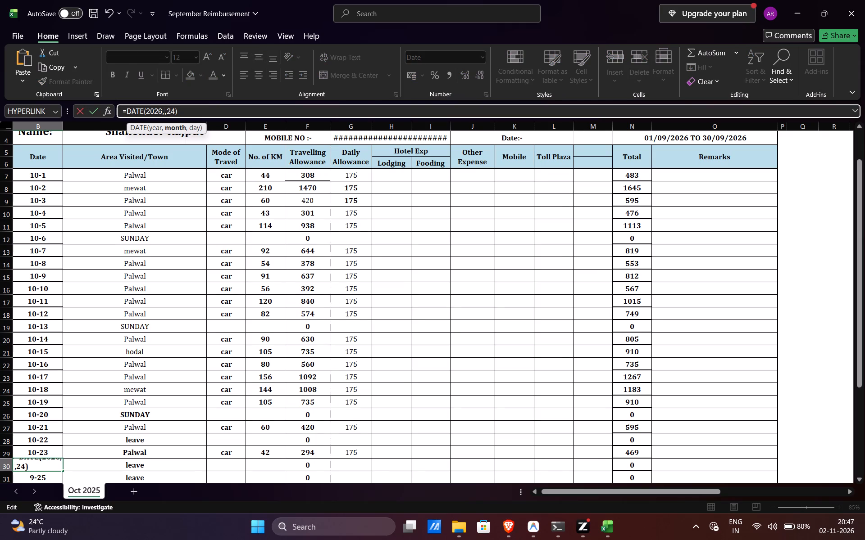
text(10)
key(Return)
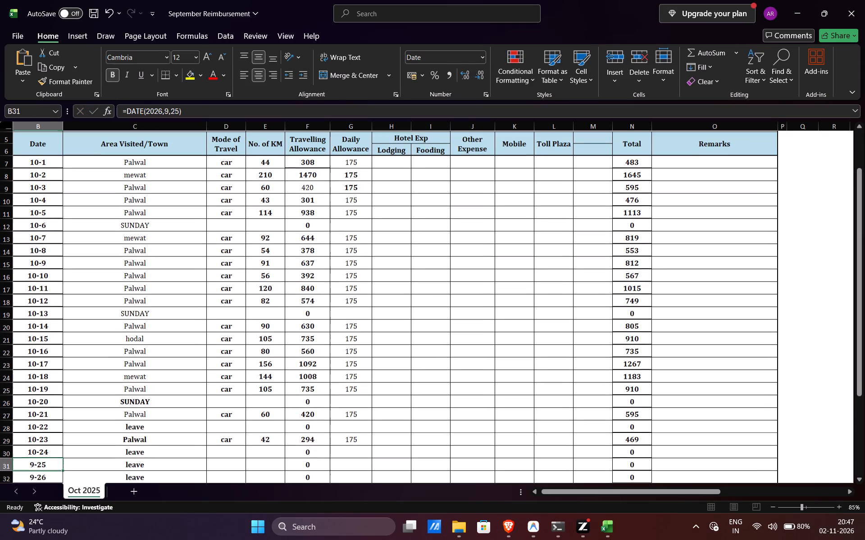
click(168, 110)
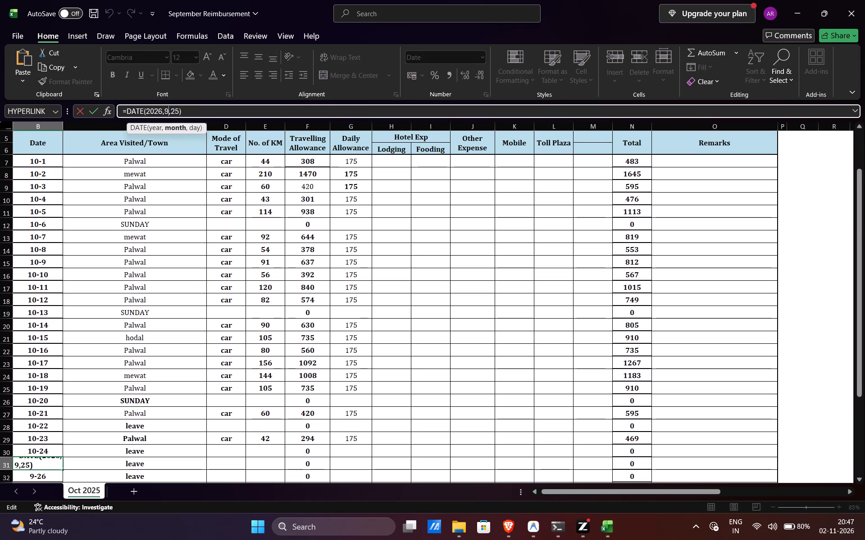
key(BackSpace)
text(10)
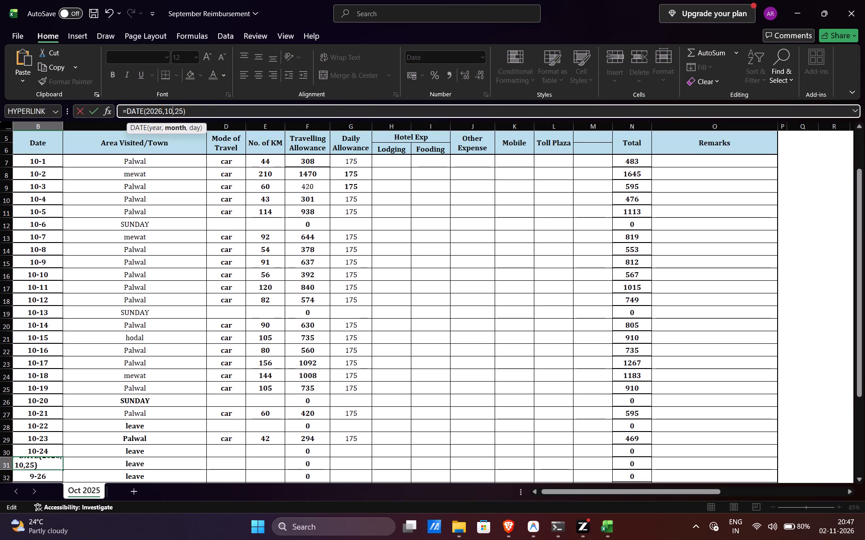
key(Return)
Change the month to 10 in the date formulas of cells B32 and B33, keeping days 26 and 27.
click(168, 110)
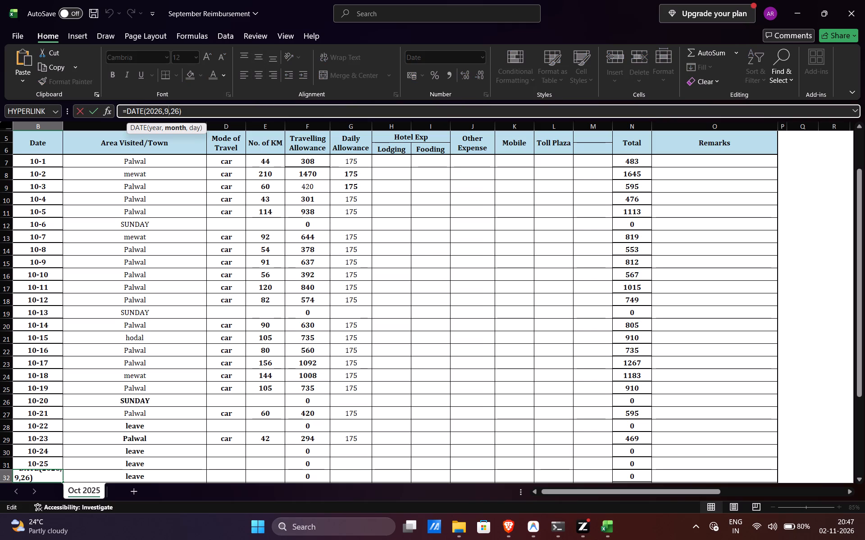
key(BackSpace)
text(10)
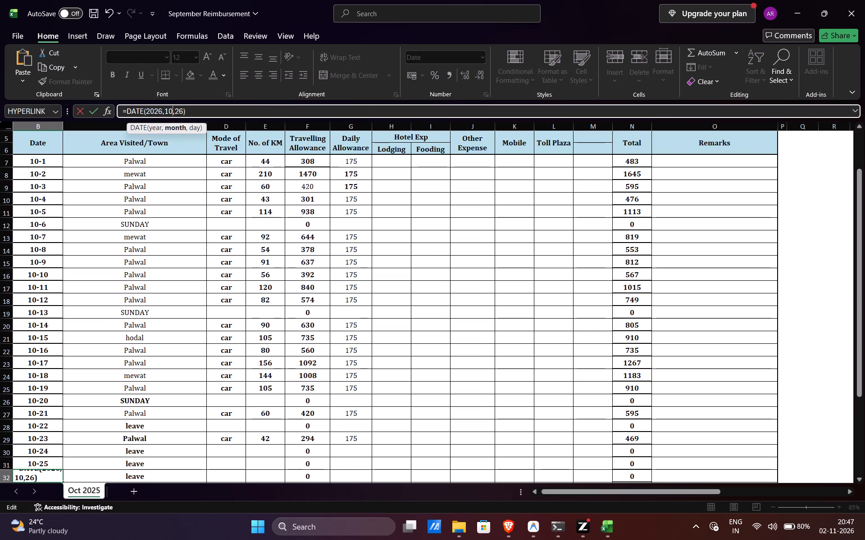
key(Return)
click(168, 110)
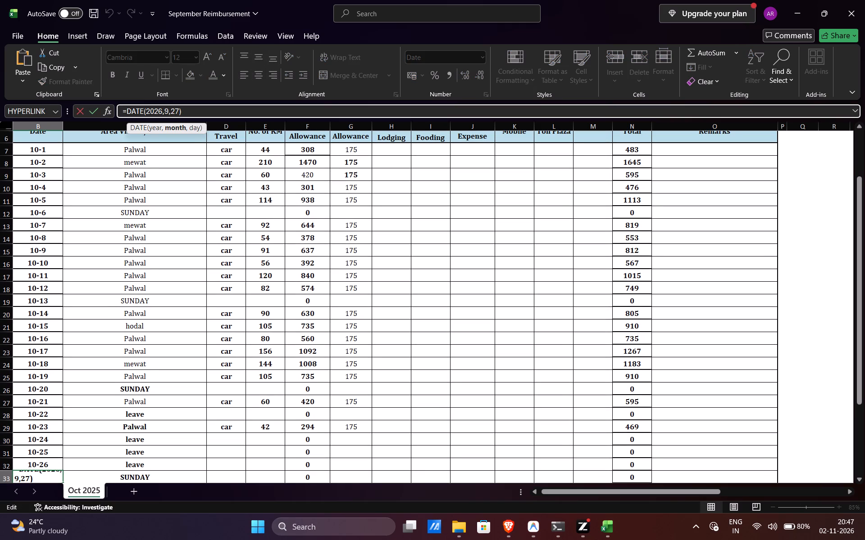
key(BackSpace)
text(10)
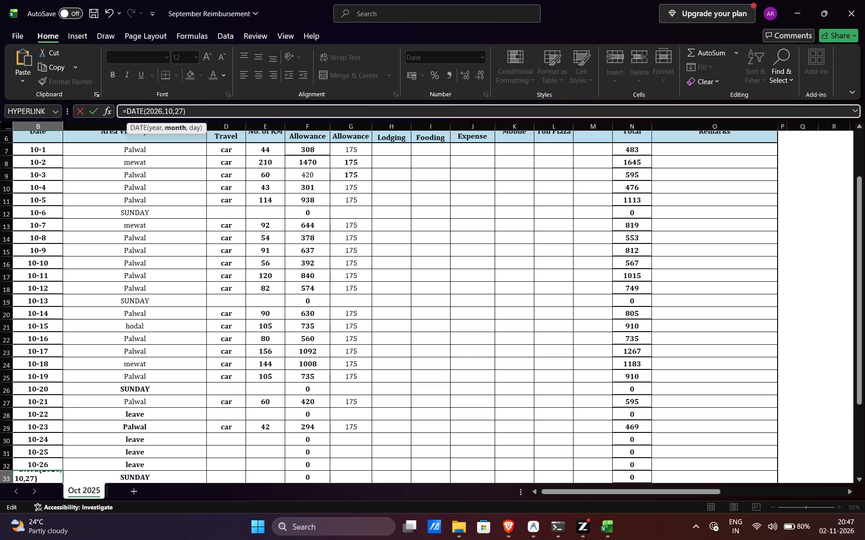
key(Return)
Change the month to 10 in the date formulas of cells B34 and B35, keeping days 28 and 29.
click(168, 110)
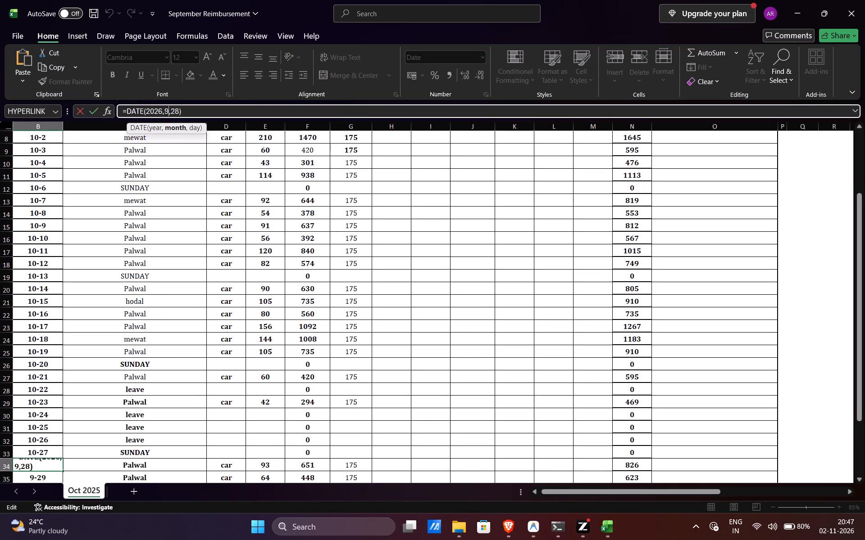
key(BackSpace)
text(10)
key(Return)
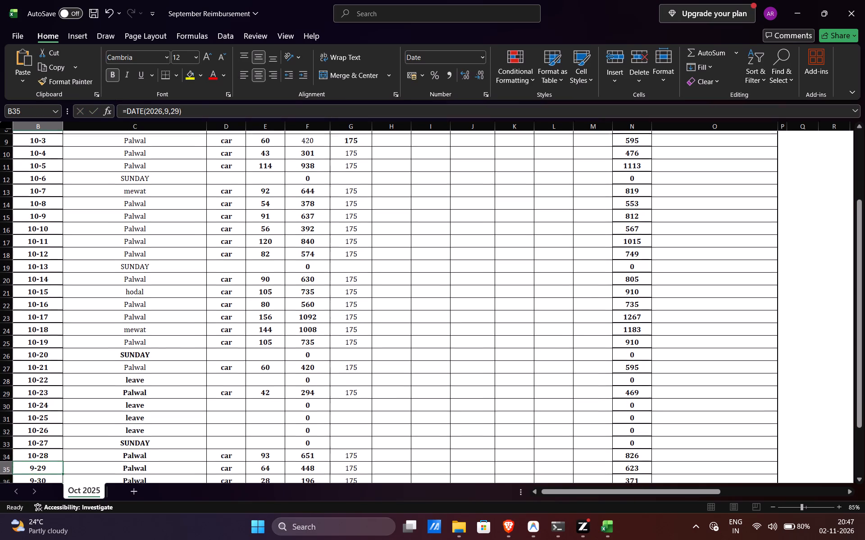
click(168, 110)
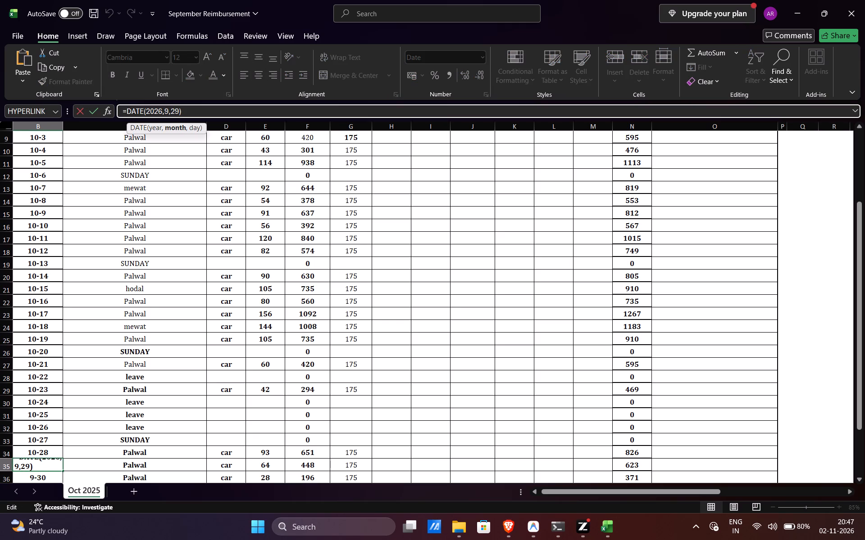
key(BackSpace)
text(10)
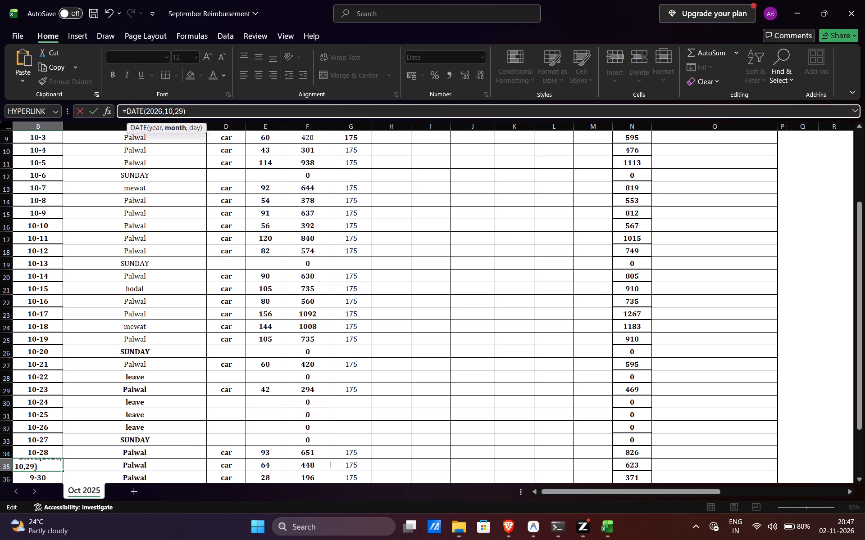
key(Return)
Change the month to 10 in the date formulas of cells B36 and B37, keeping days 30 and 31.
click(168, 110)
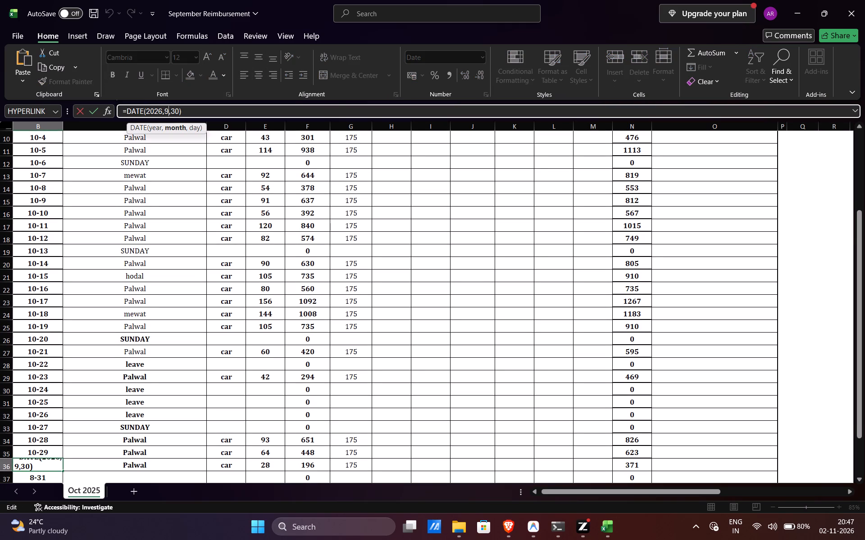
key(BackSpace)
text(10)
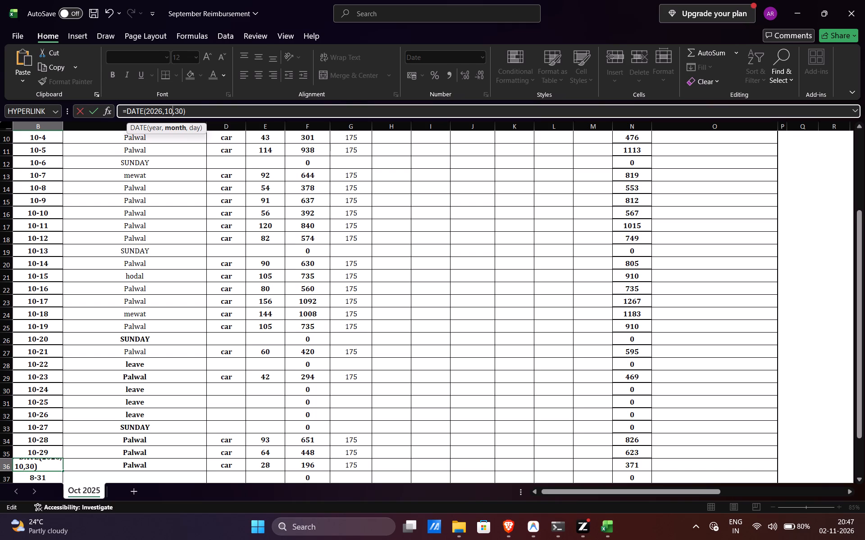
key(Return)
click(168, 110)
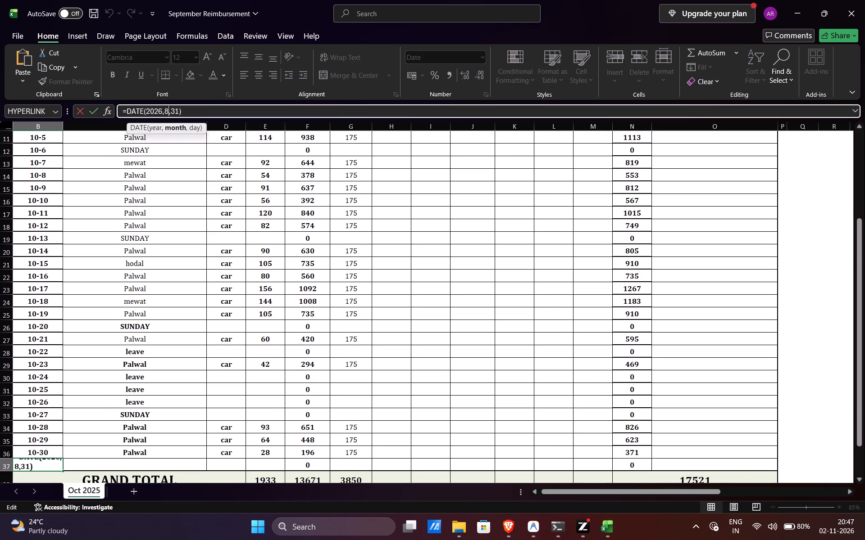
key(BackSpace)
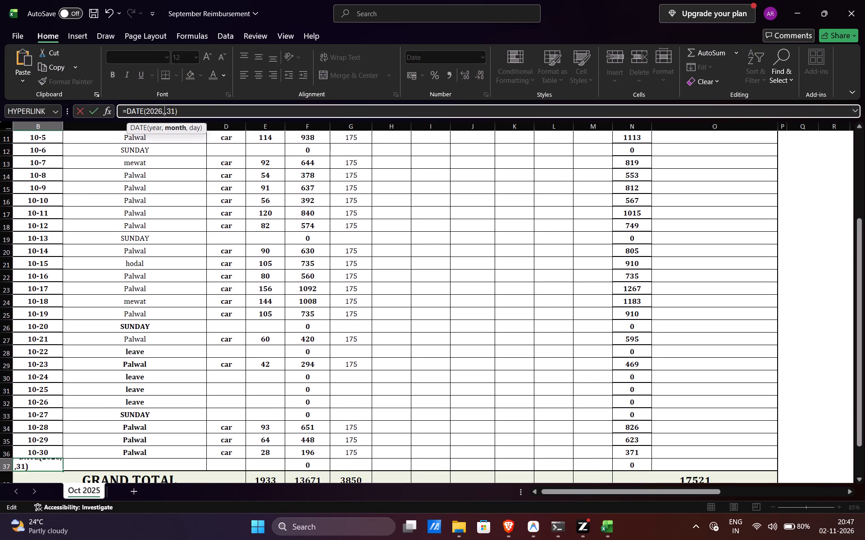
text(10)
key(Return)
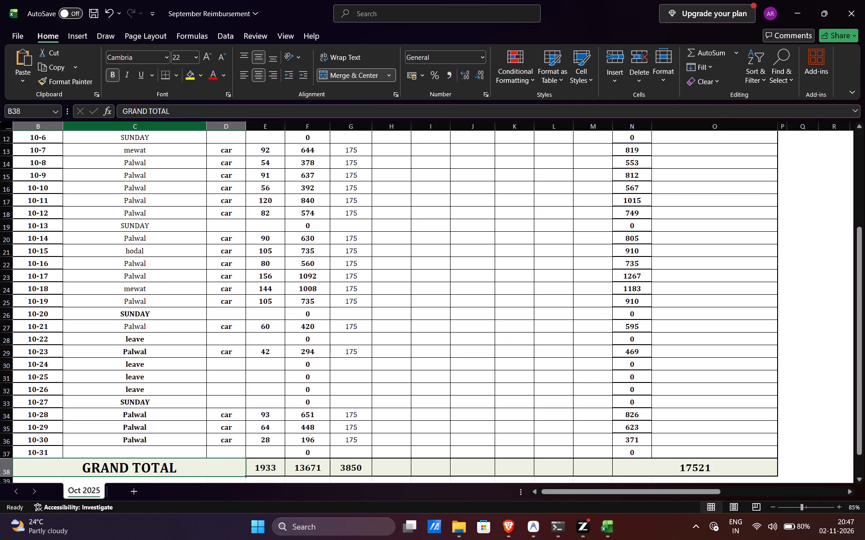
Set the No. of KM for the 10-1 row (cell E7) to 25.
click(231, 166)
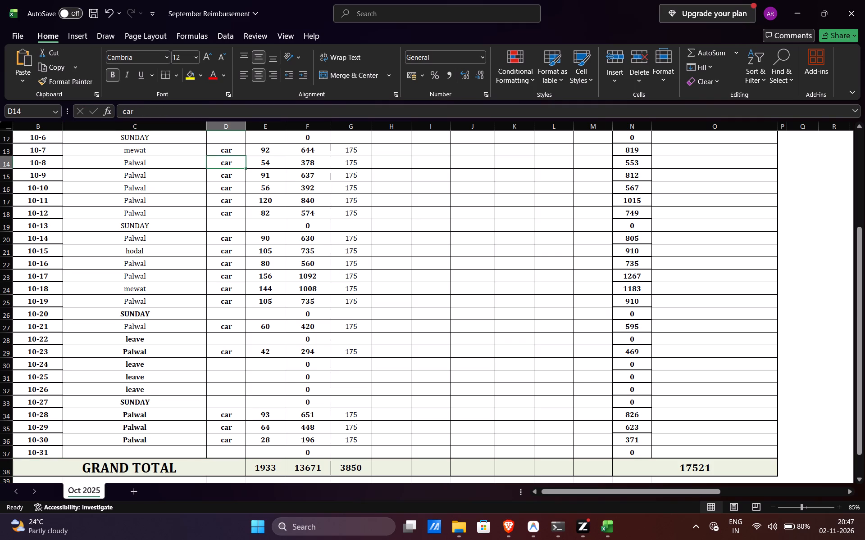
click(270, 170)
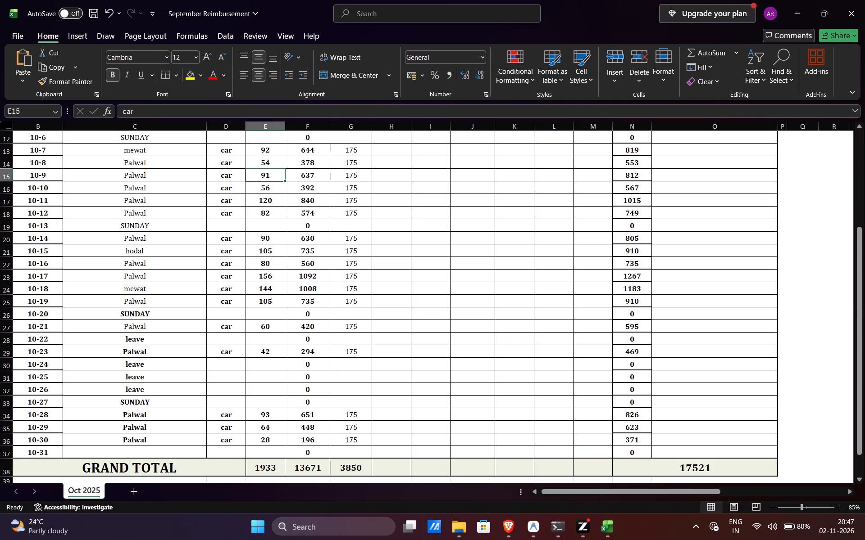
key(Up)
key(Up)
key(Up)
key(Up)
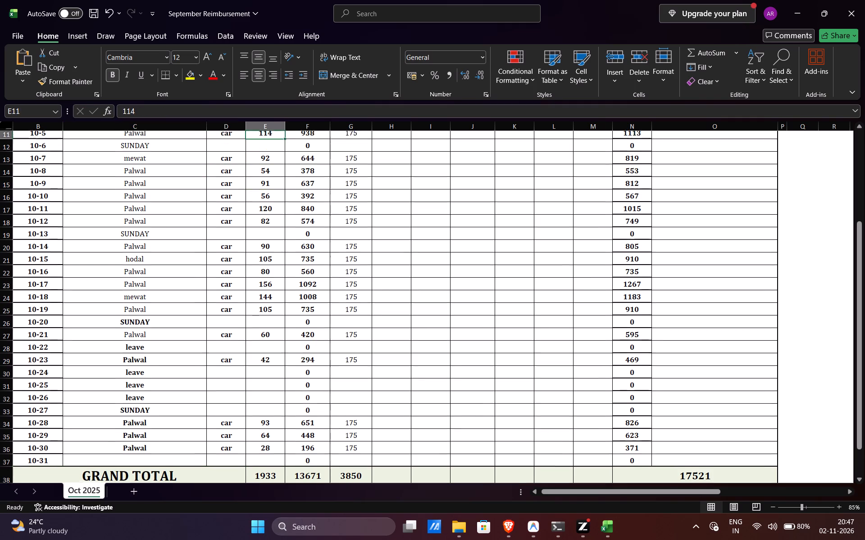
key(Up)
key(Up)
key(Up)
key(Up)
key(Up)
key(Up)
key(Up)
key(Up)
key(Up)
key(Up)
key(Up)
key(Up)
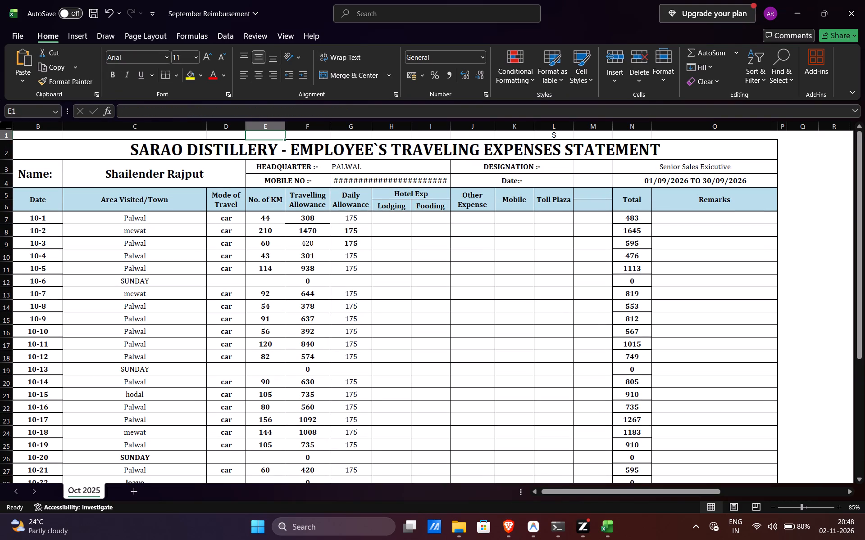
click(277, 220)
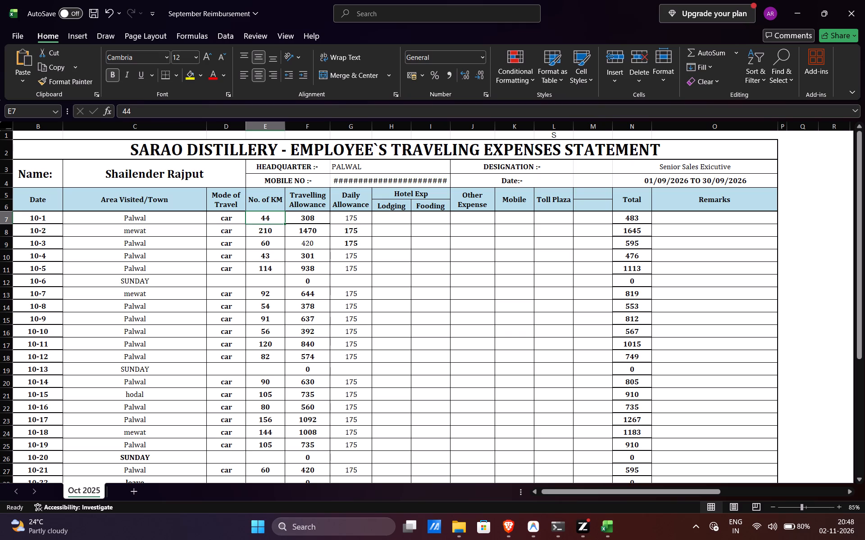
click(268, 217)
text(.2)
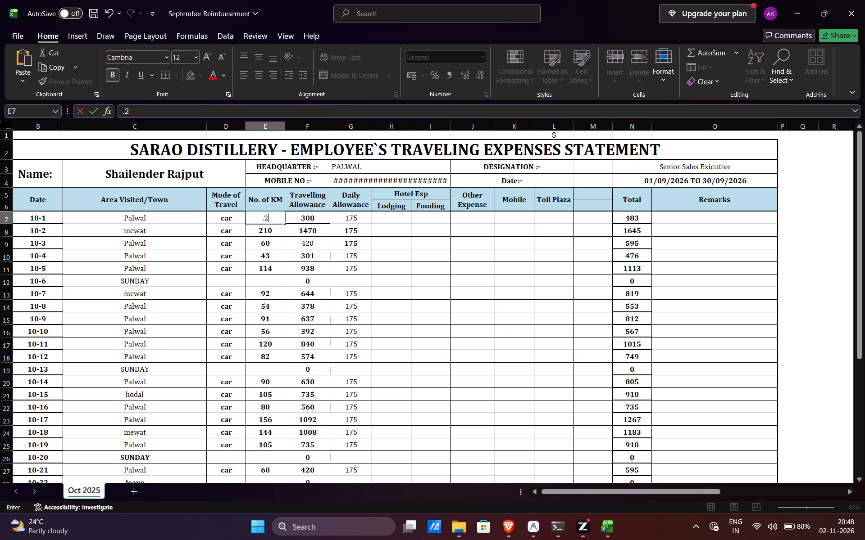
key(BackSpace)
key(BackSpace)
text(25)
key(Right)
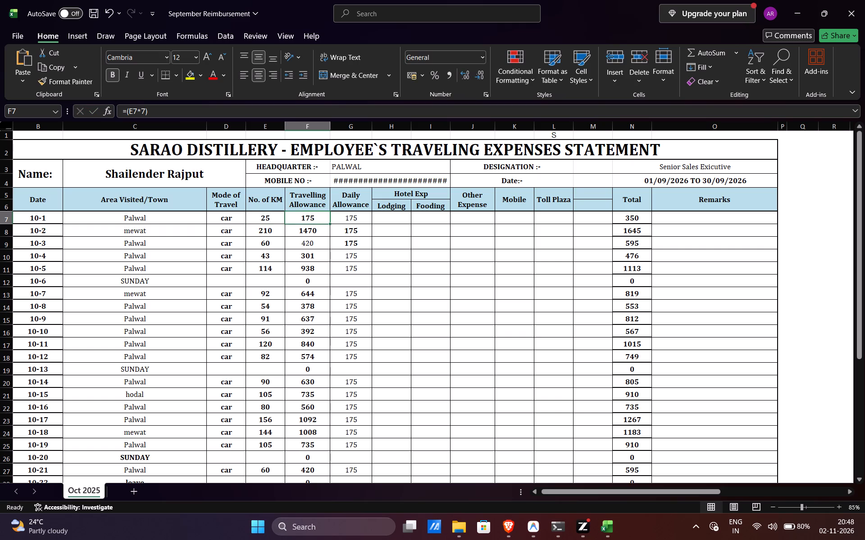
Clear the No. of KM and Mode of Travel entries in the 10-2 row (cells E8 and D8).
key(Down)
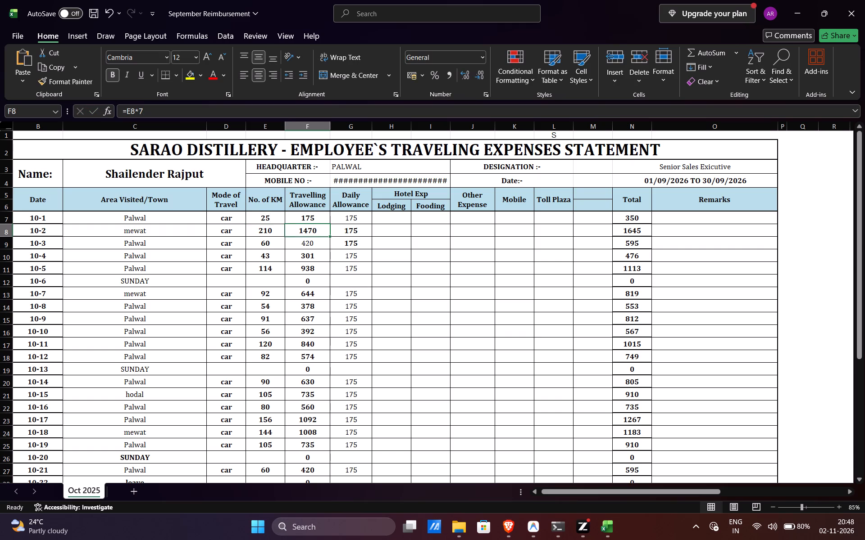
key(Left)
key(BackSpace)
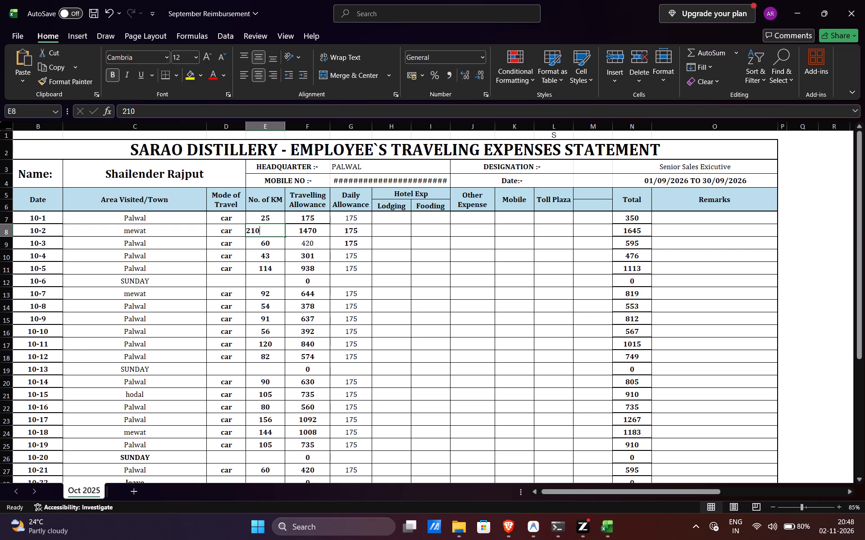
key(BackSpace)
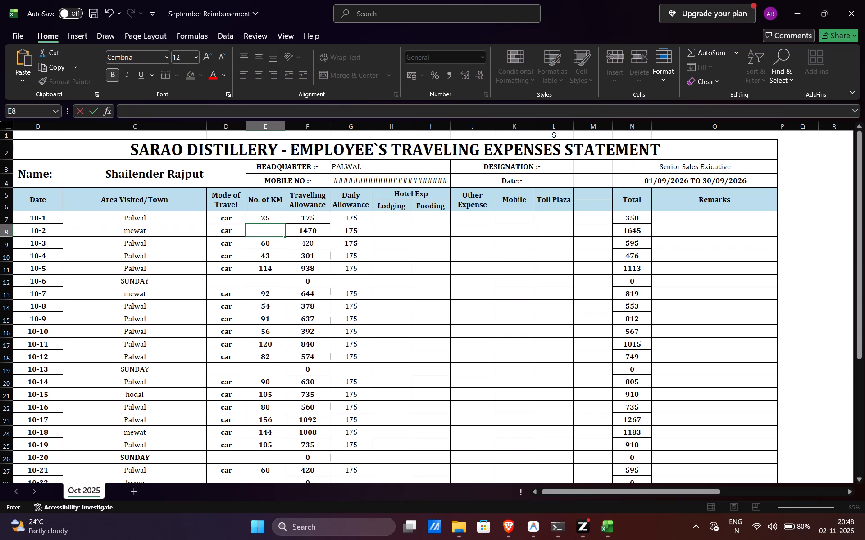
key(Left)
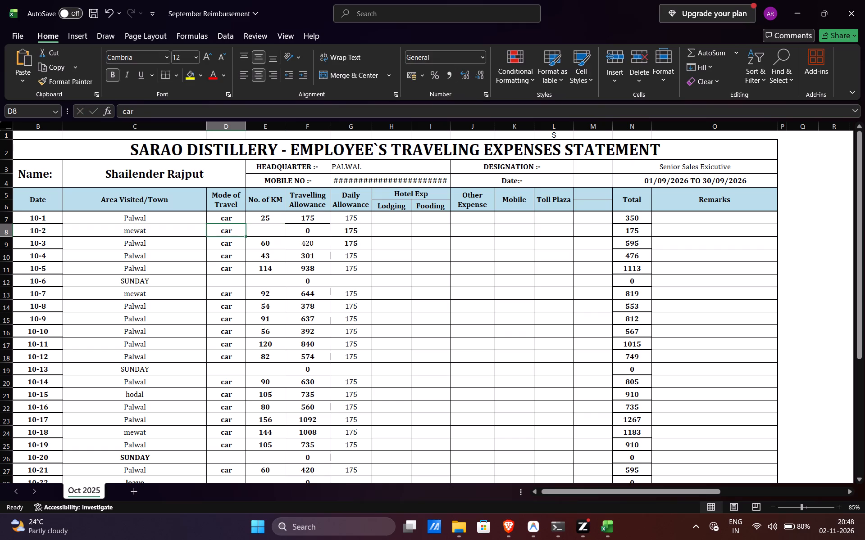
key(BackSpace)
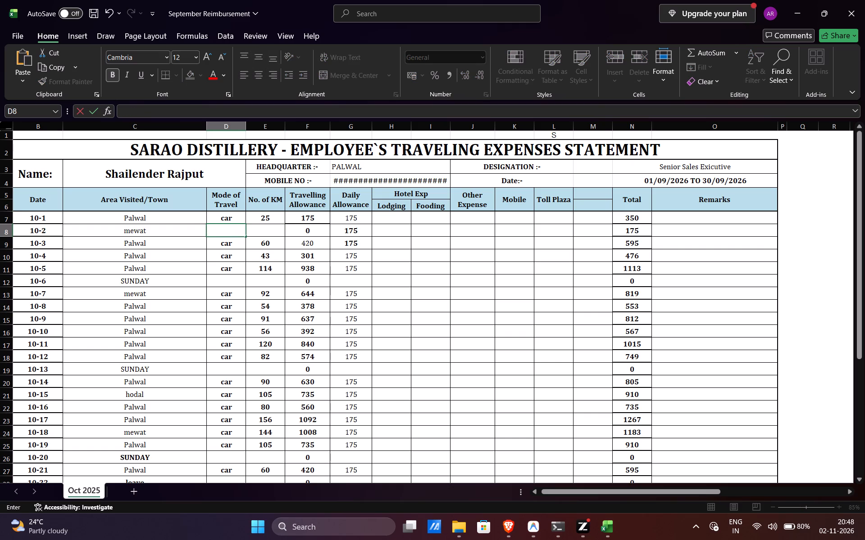
key(Left)
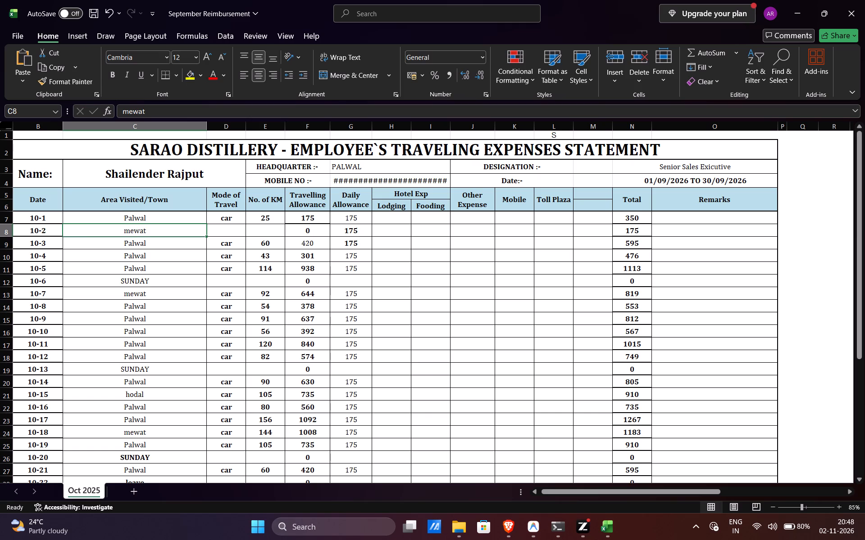
Enter holiday as the Area Visited/Town in the 10-2 row (cell C8) and clear its Daily Allowance (cell G8).
key(h)
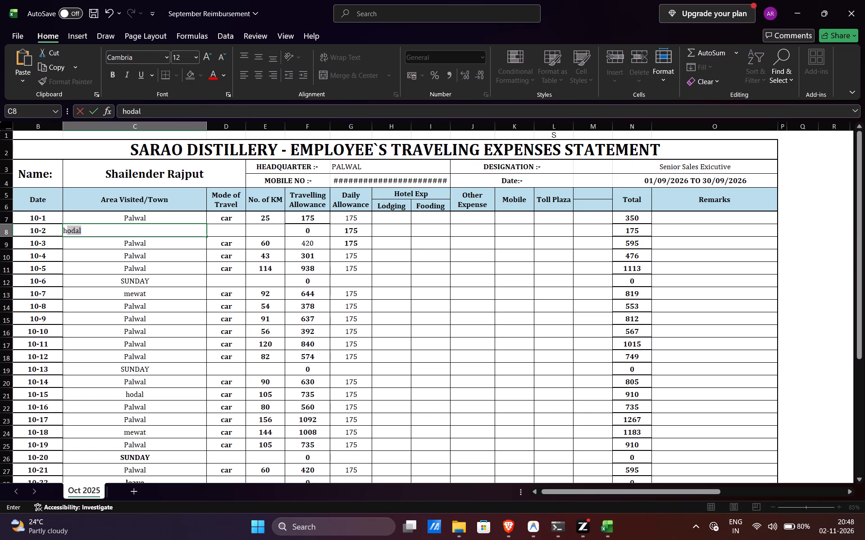
text(oli)
text(da)
key(y)
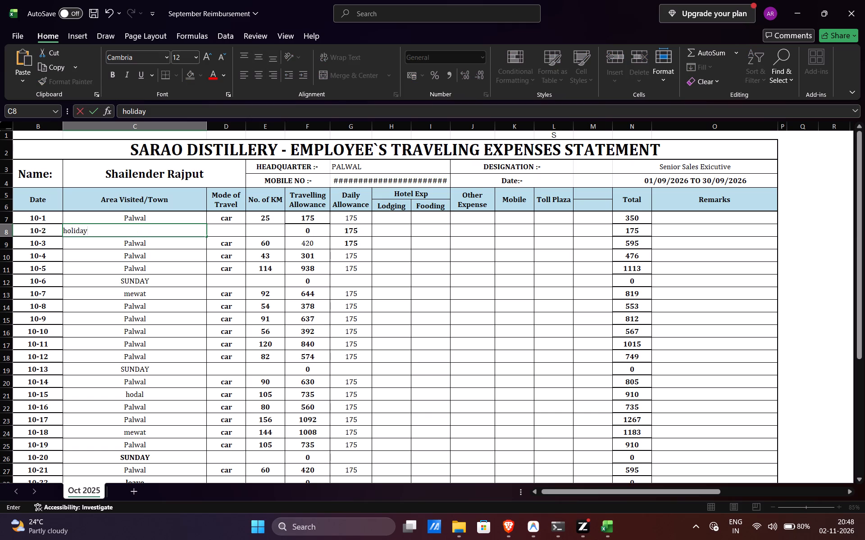
key(Right)
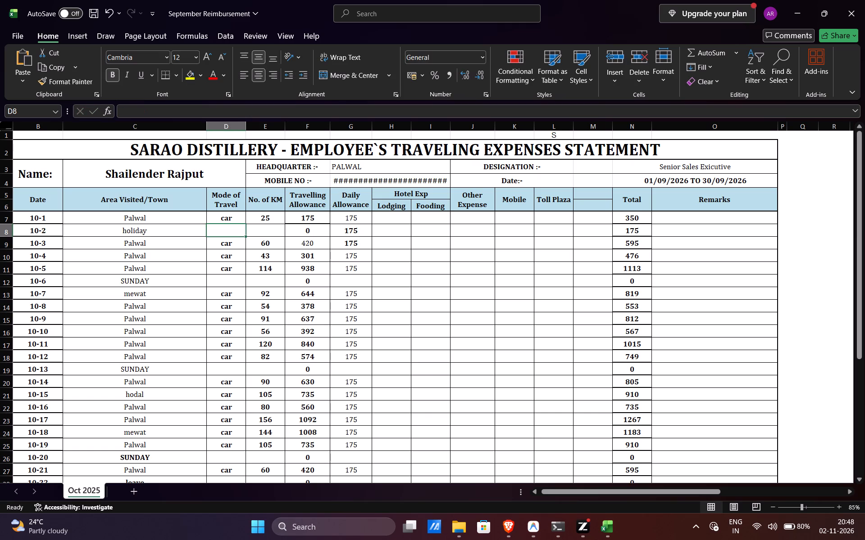
key(Right)
key(Right)
key(Right)
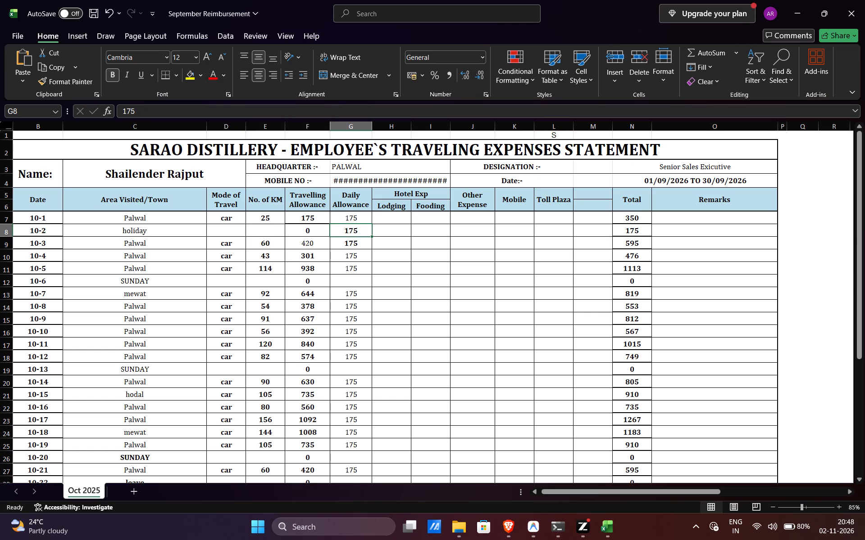
key(BackSpace)
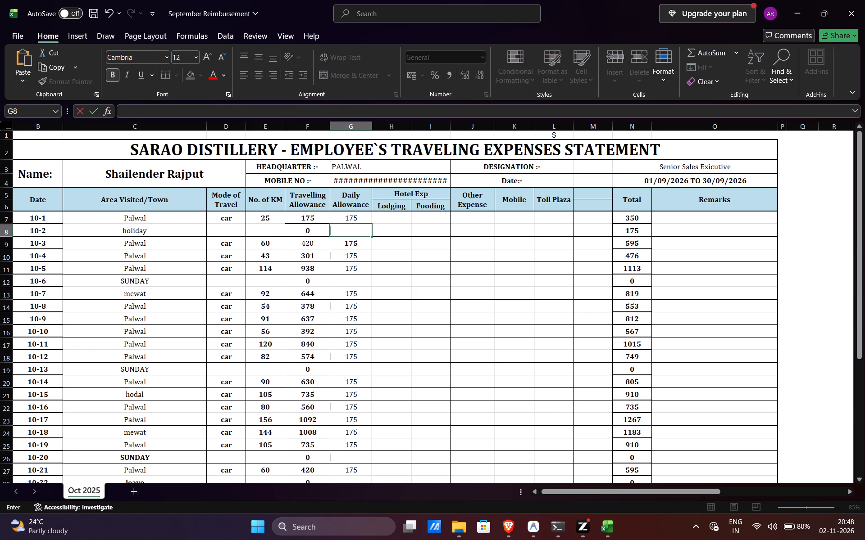
key(Down)
Set the No. of KM for the 10-3 row (cell E9) to 163.
key(Left)
key(Left)
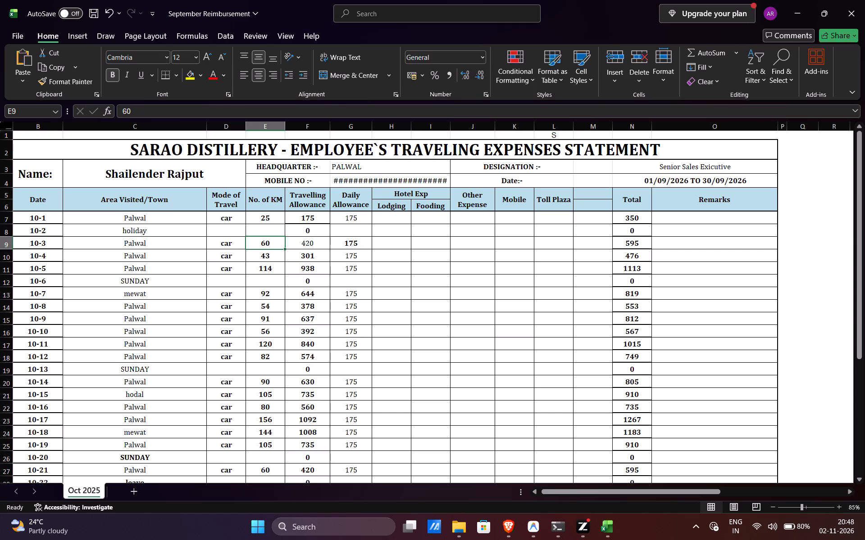
key(1)
text(63)
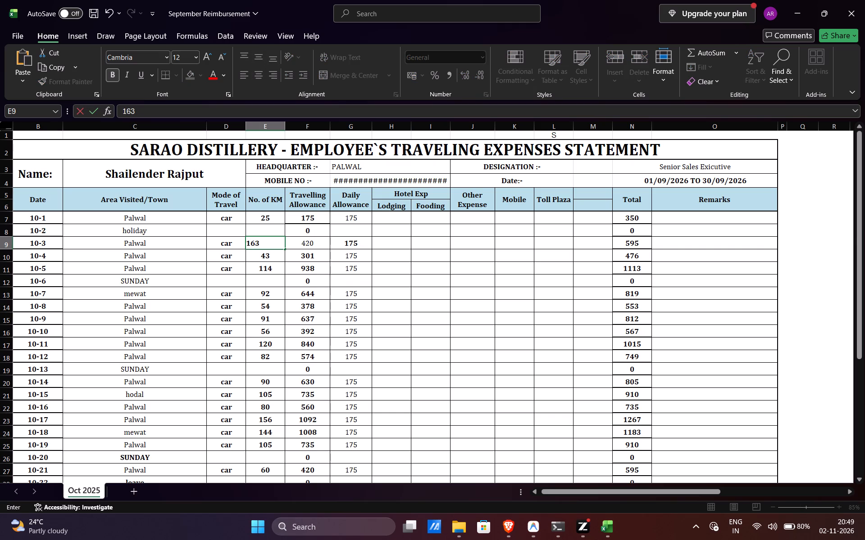
key(Down)
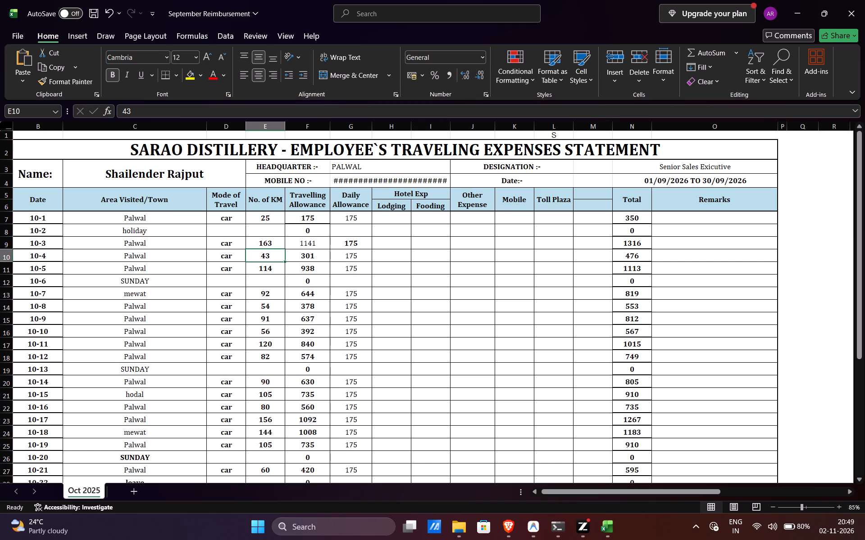
Clear the No. of KM and Daily Allowance in the 10-4 row (cells E10 and G10) and set its area to SUNDAY.
key(BackSpace)
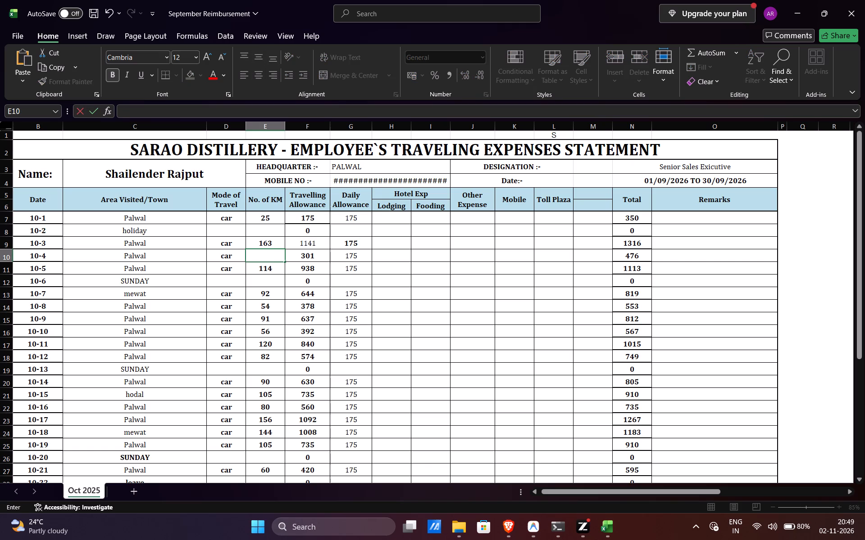
key(Right)
key(Right)
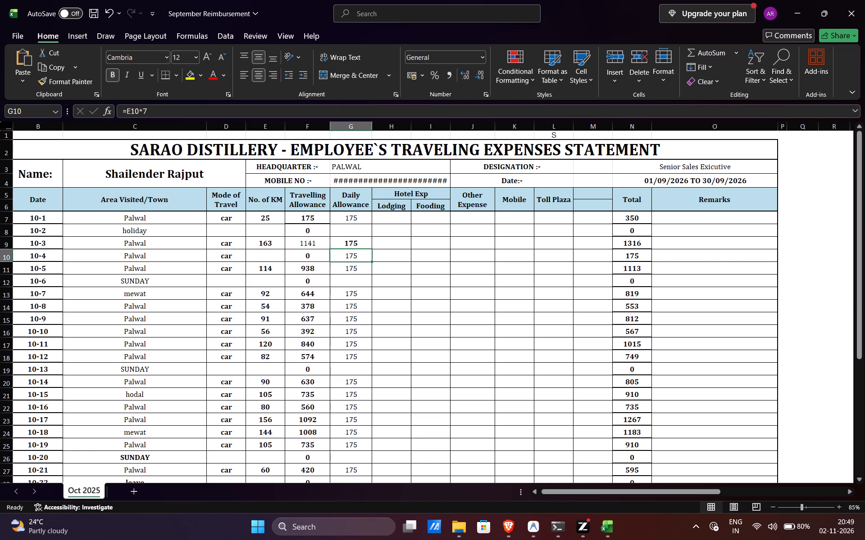
key(BackSpace)
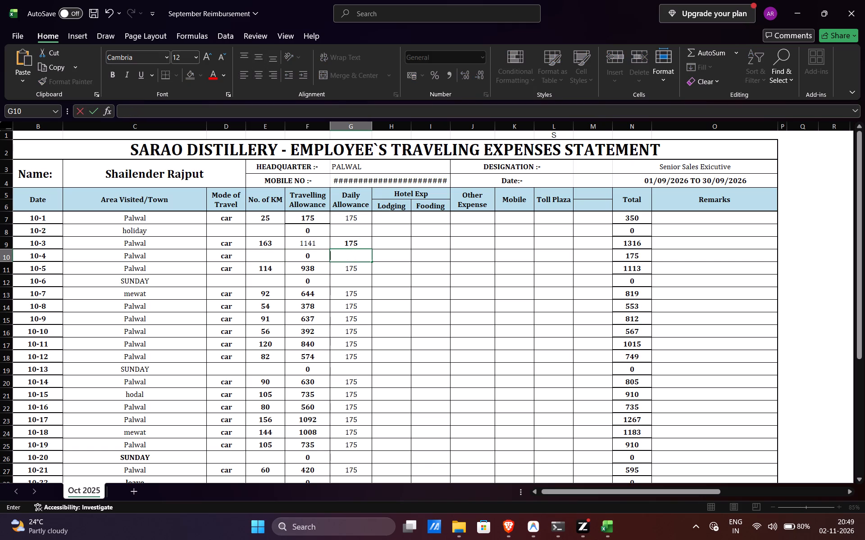
key(Left)
key(Left)
key(Left)
key(Left)
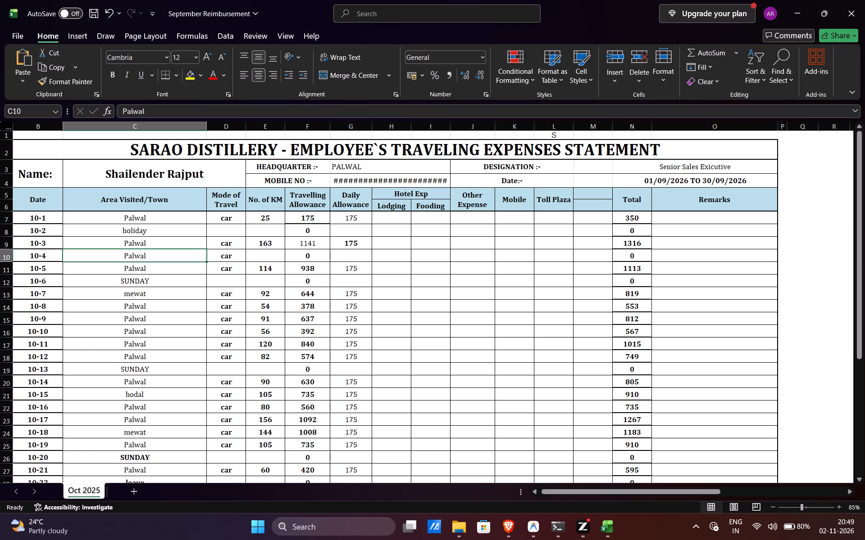
key(s)
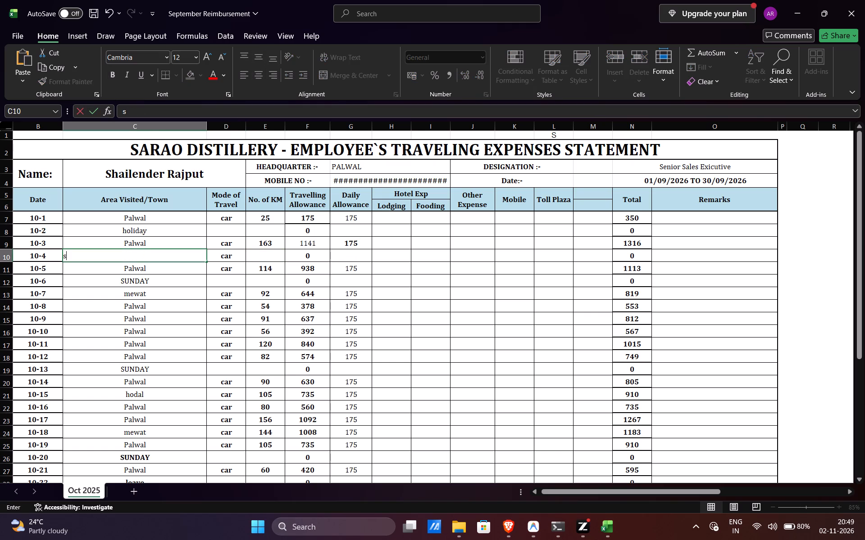
key(u)
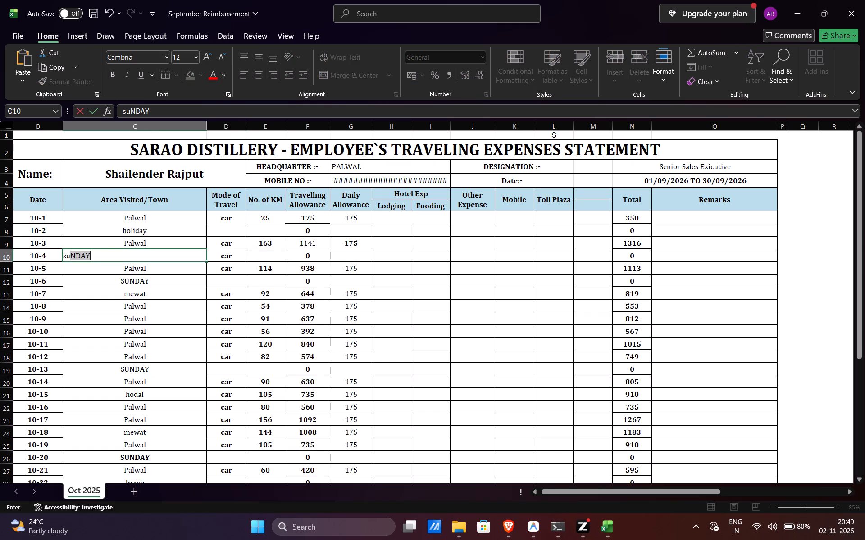
key(Right)
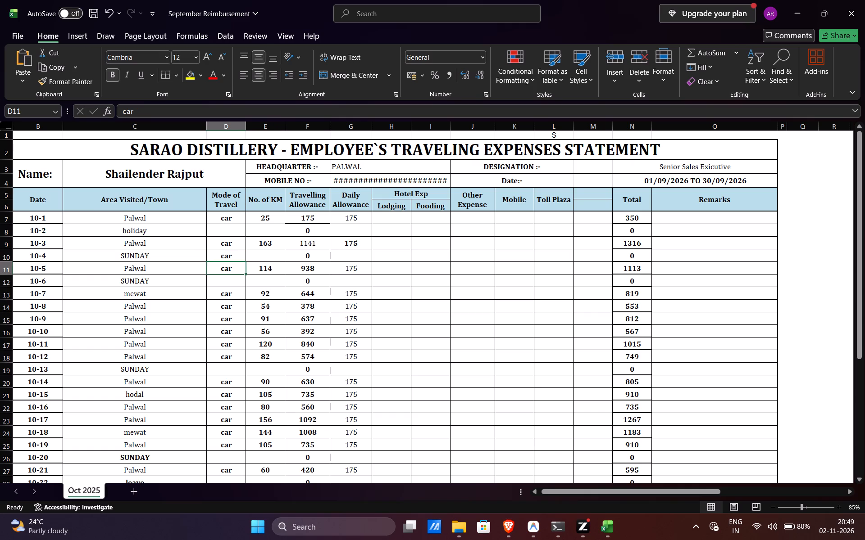
Set the No. of KM to 153 for the 10-5 row and 127 for the 10-6 row (cells E11 and E12).
key(Right)
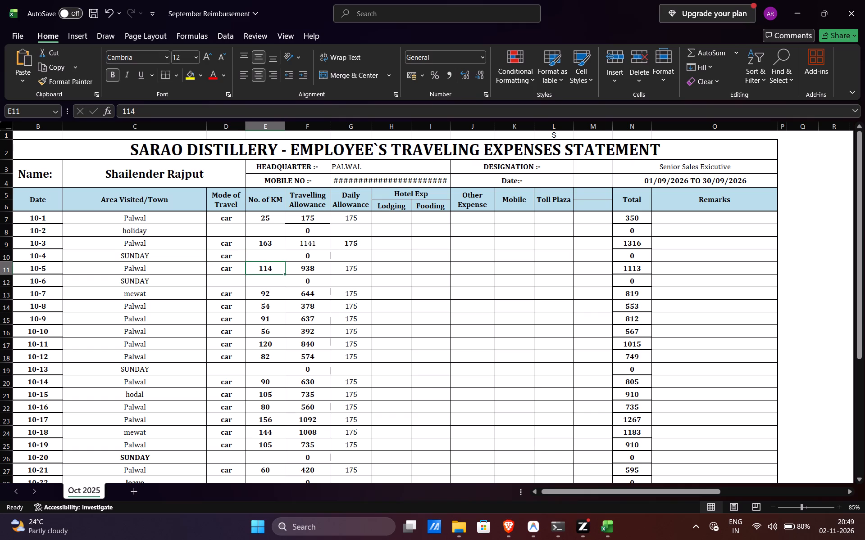
text(153)
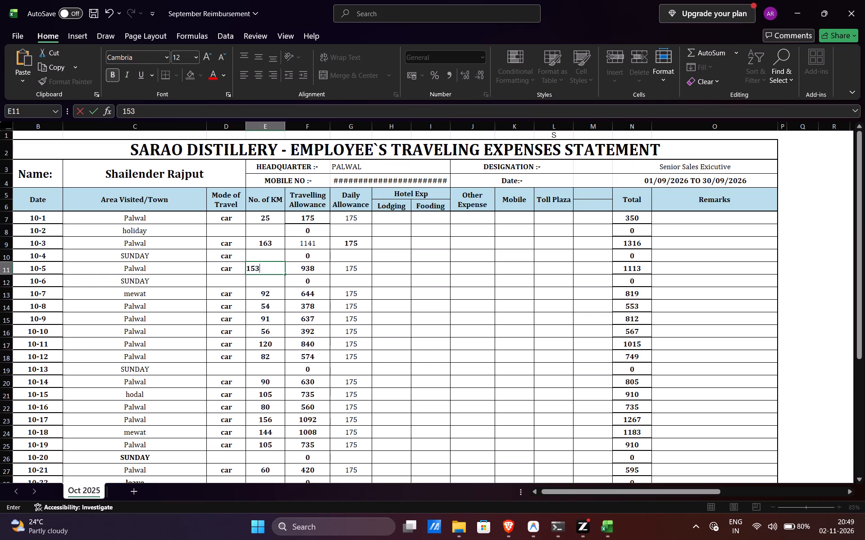
key(Down)
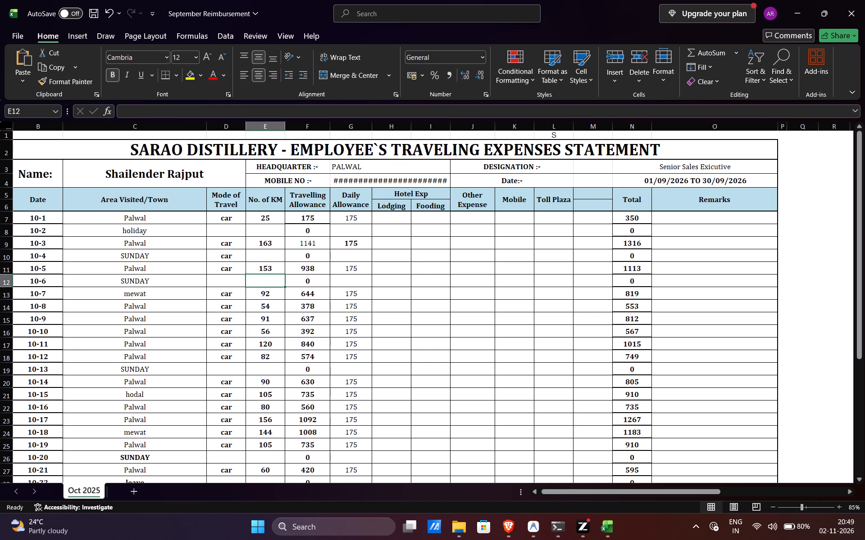
text(127)
key(Down)
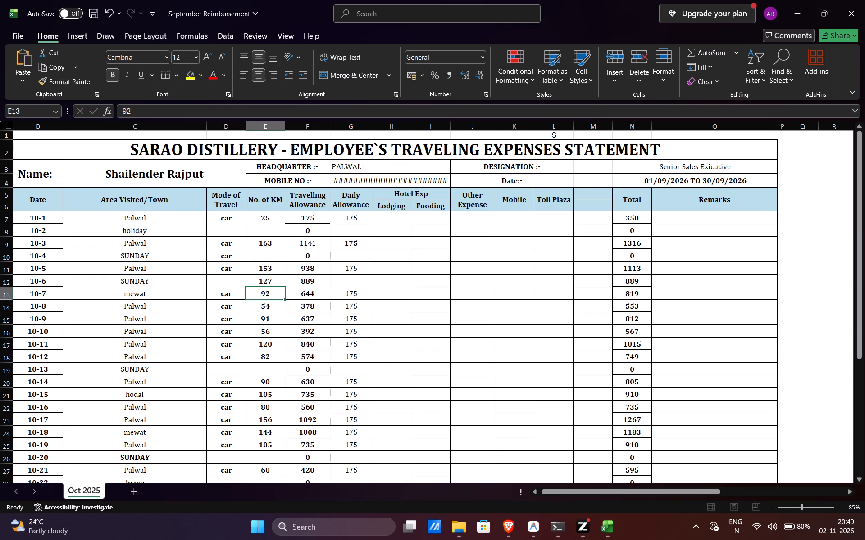
Enter 175 as the Daily Allowance in the 10-6 row (cell G12).
key(Right)
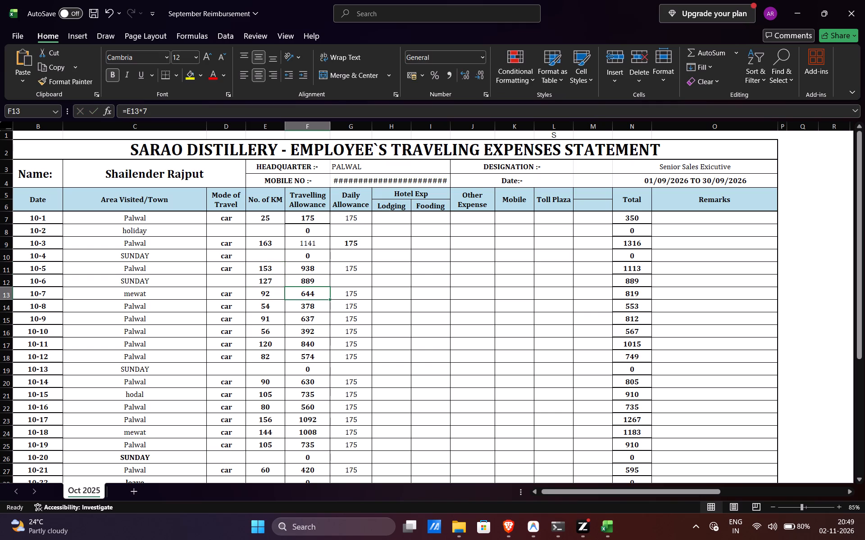
key(Up)
key(Right)
text(175)
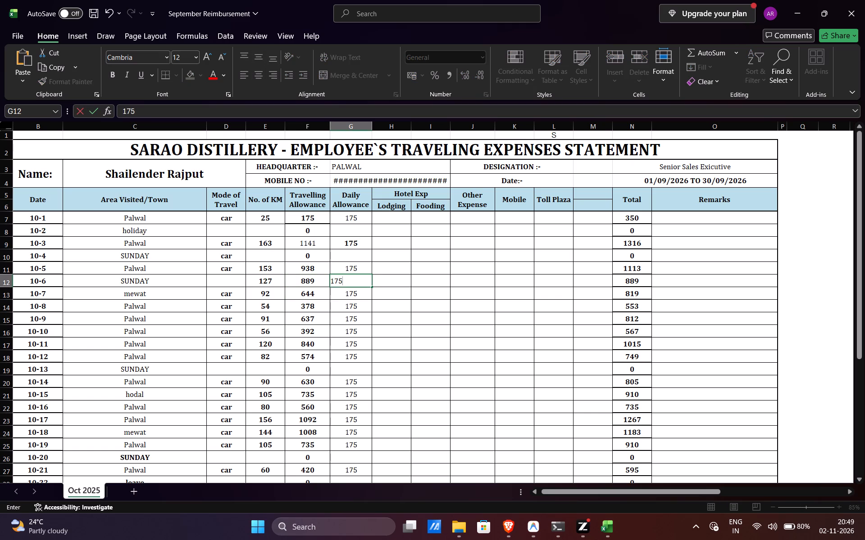
key(Down)
Set the No. of KM for the 10-7 to 10-10 rows (cells E13 to E16) to 82, 64, 53 and 143.
key(Left)
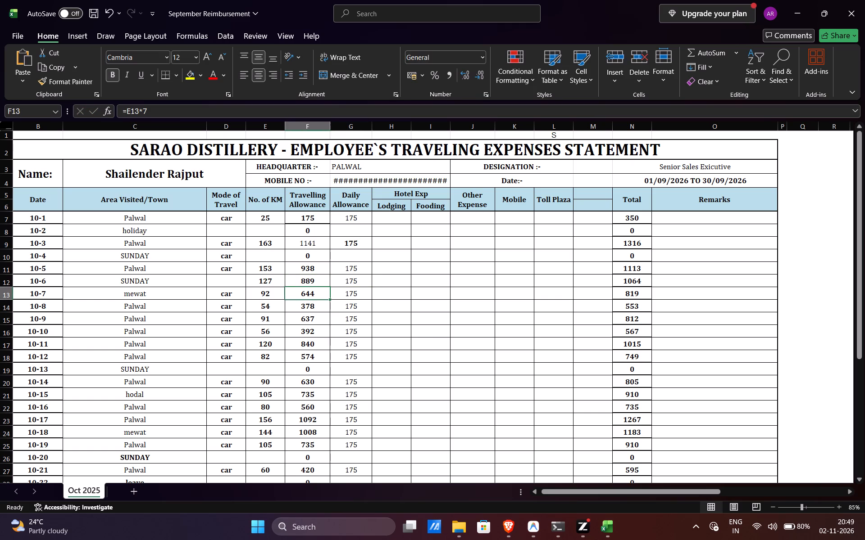
key(Left)
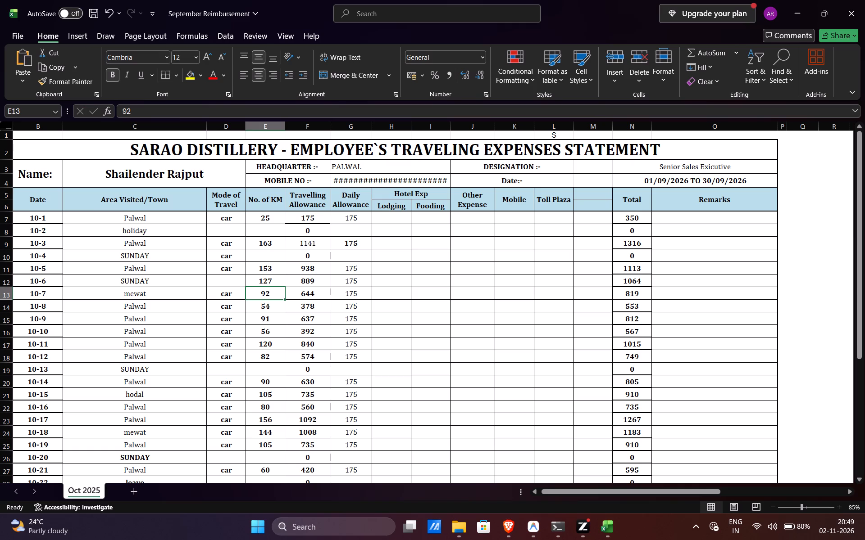
text(82)
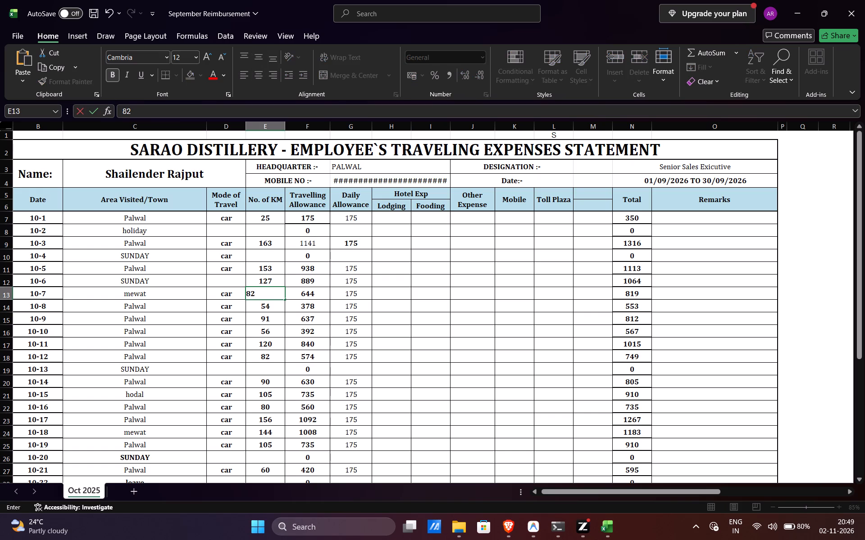
key(Down)
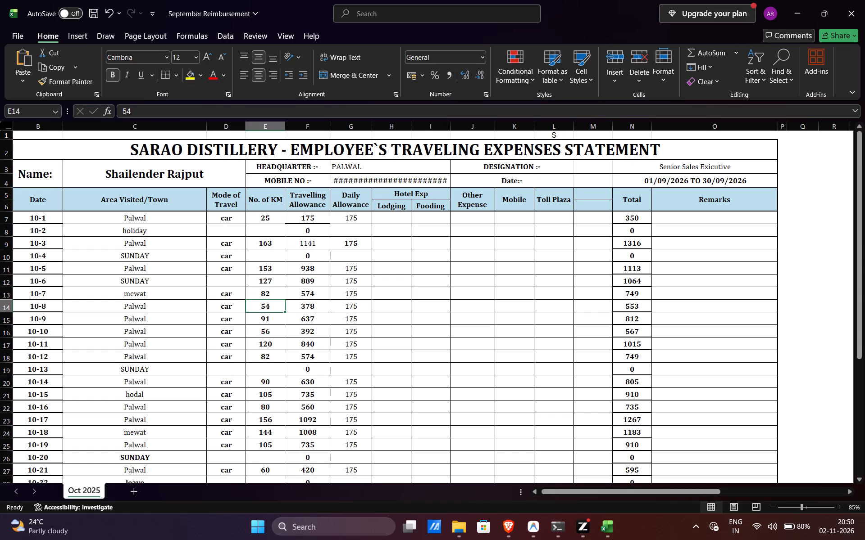
text(64)
key(Down)
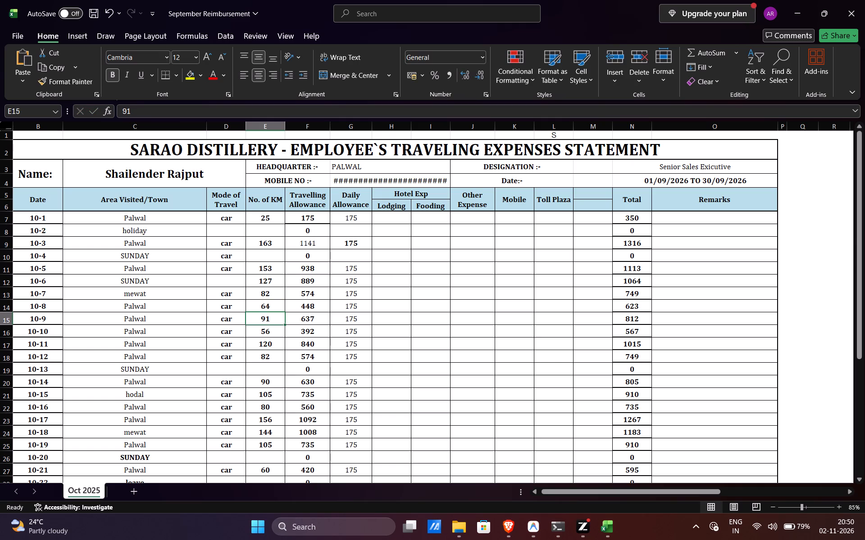
text(53)
key(Down)
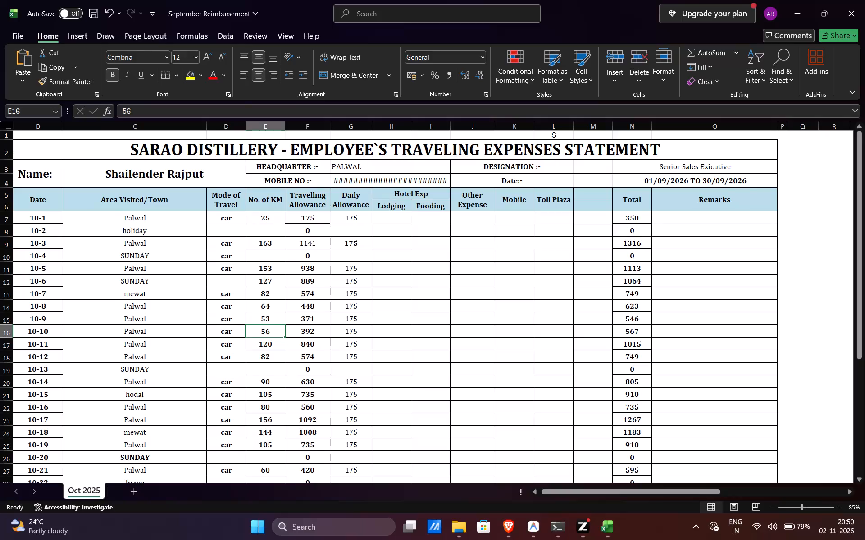
text(14)
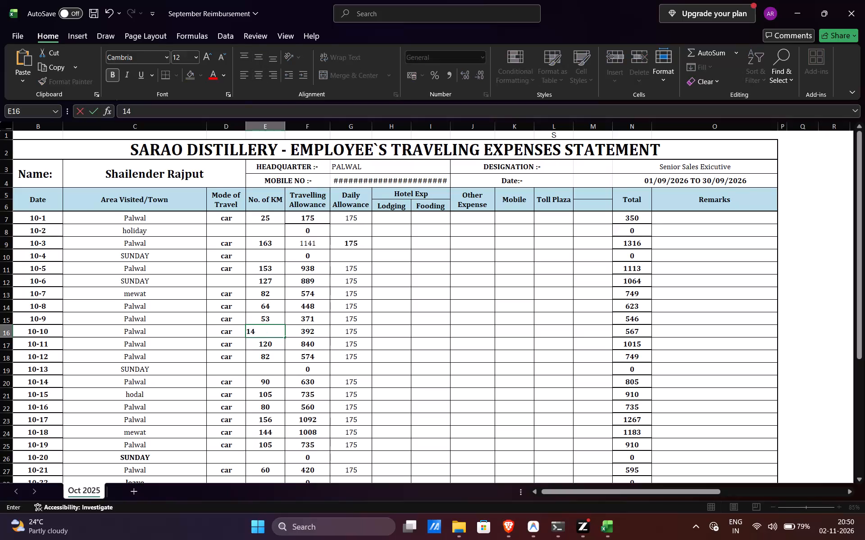
key(3)
key(Down)
Set the 10-11 row's area to SUNDAY and clear its No. of KM and Daily Allowance (cells C17, E17 and G17).
key(Left)
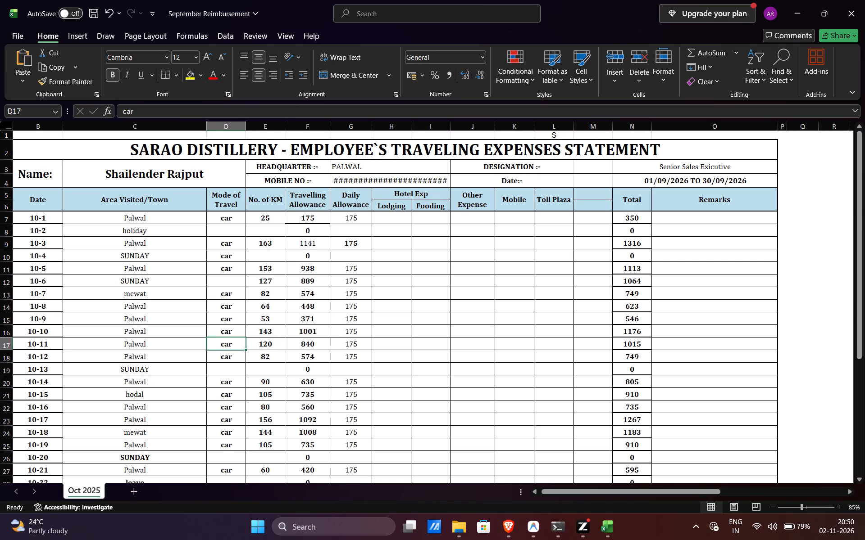
key(Left)
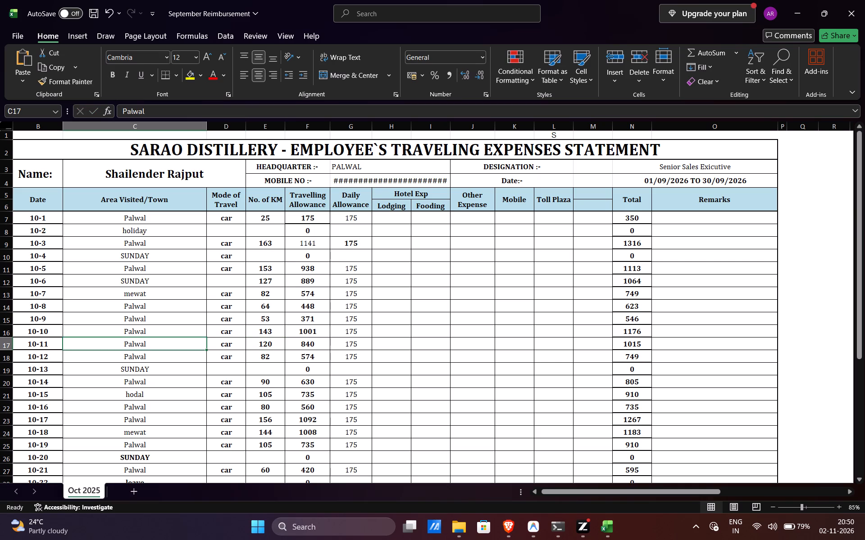
key(s)
key(u)
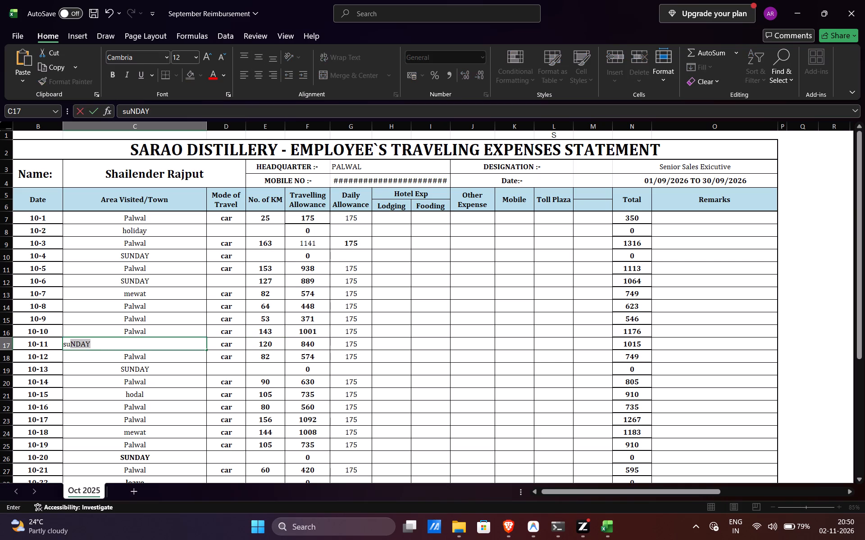
key(Right)
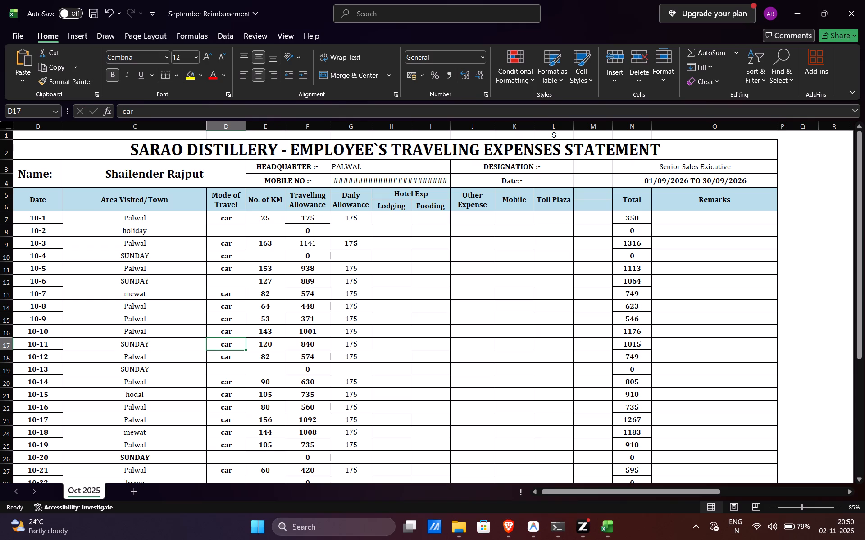
key(Right)
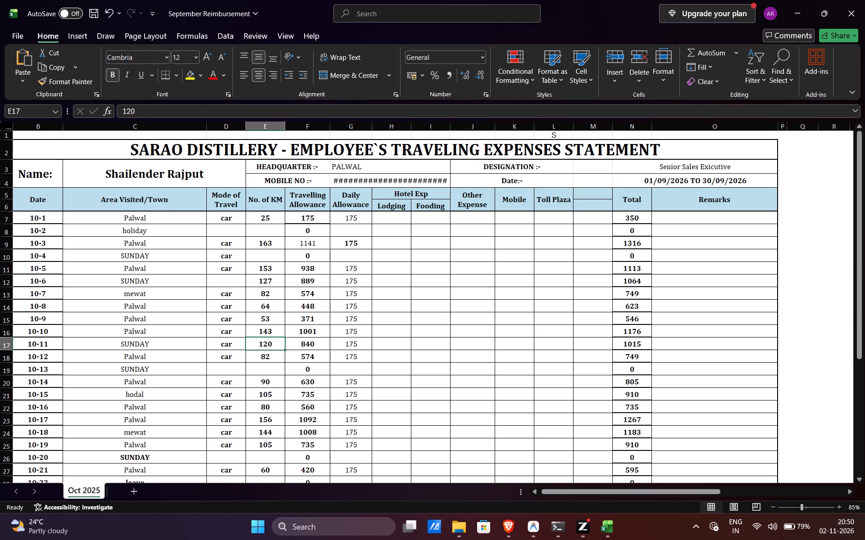
key(BackSpace)
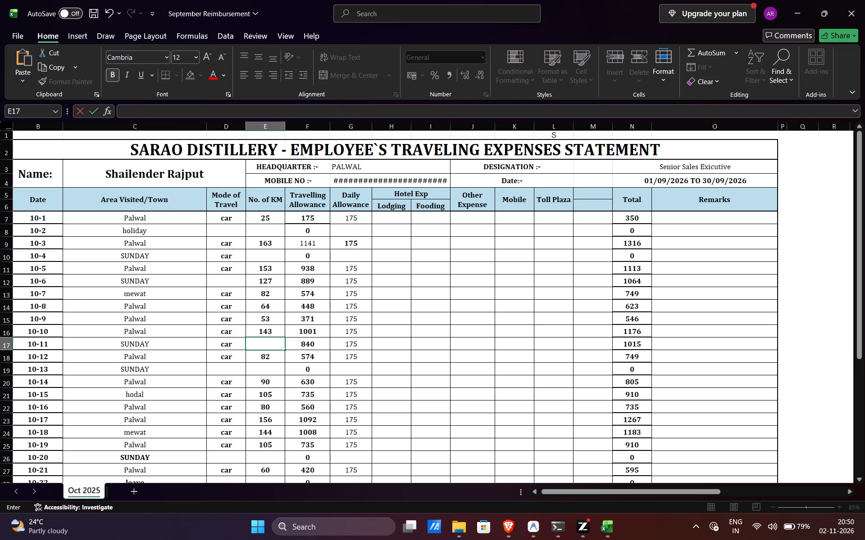
key(Right)
key(Right)
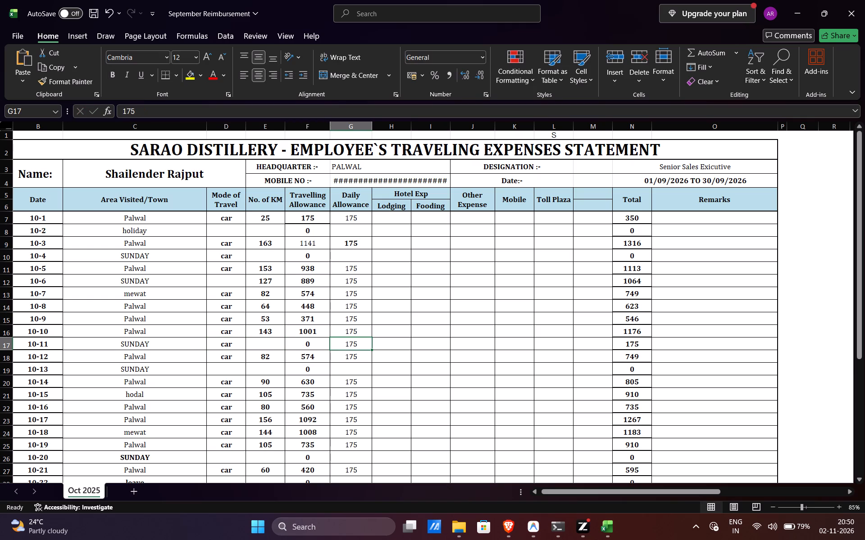
key(BackSpace)
key(Down)
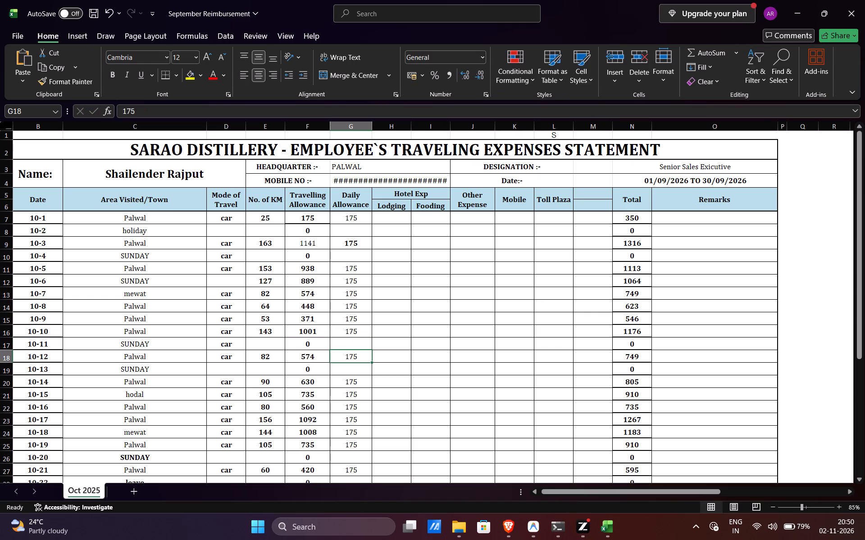
Set the No. of KM for the 10-12 to 10-14 rows (cells E18 to E20) to 82, 69 and 59.
key(Left)
key(Left)
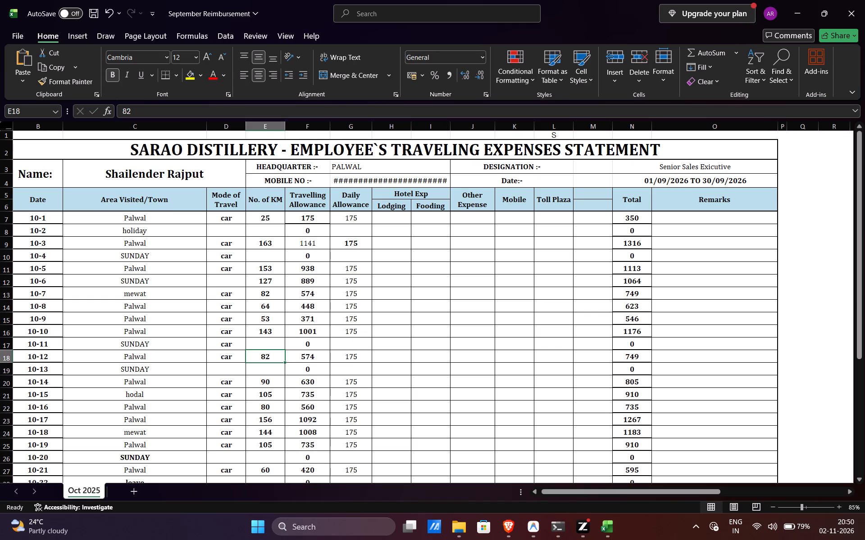
text(82)
key(Down)
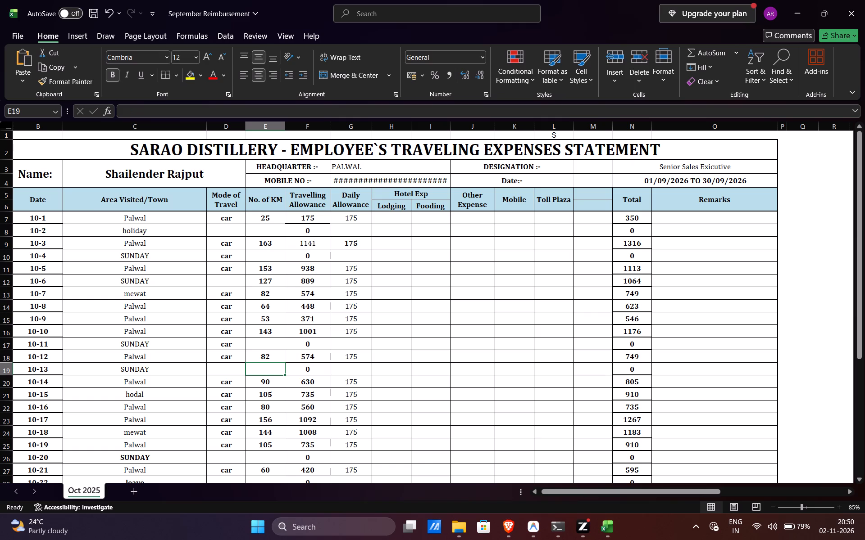
text(69)
key(Down)
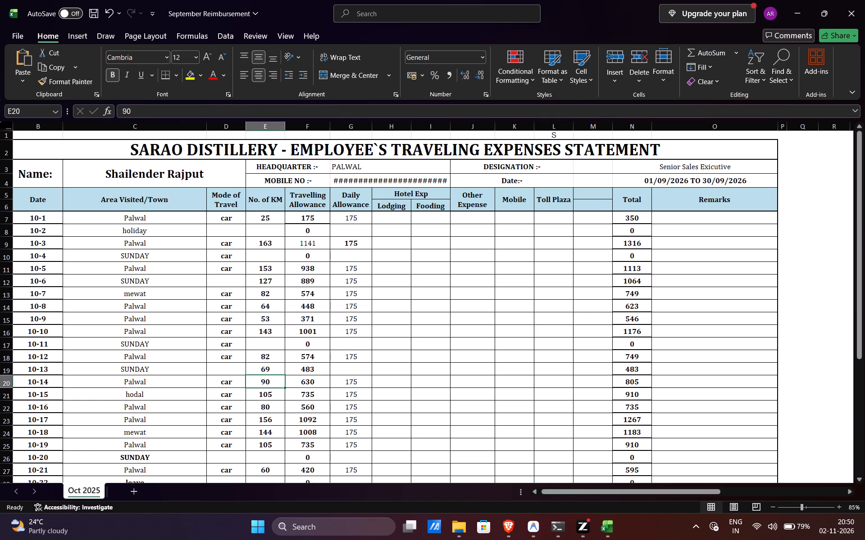
key(5)
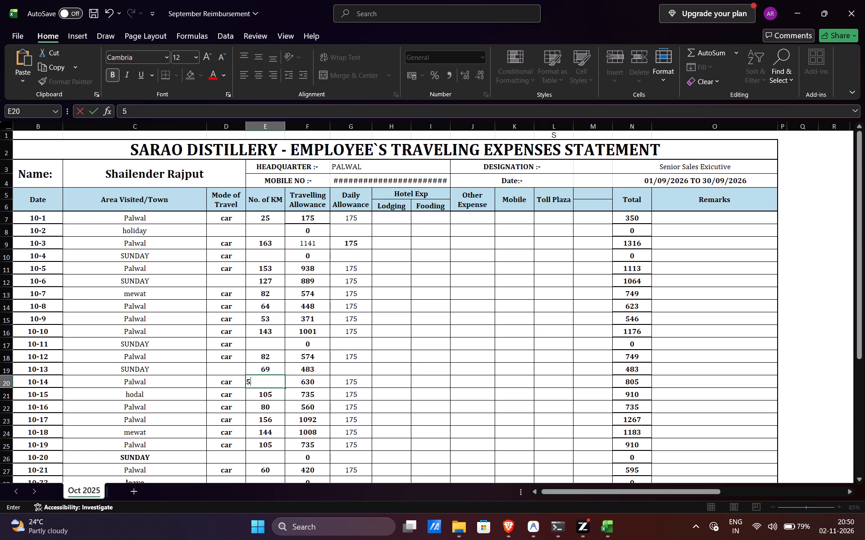
key(9)
key(Down)
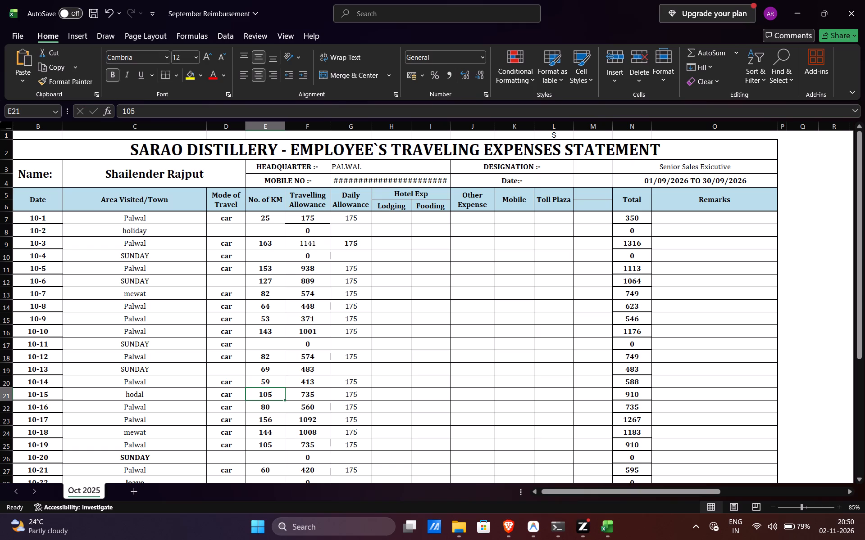
Set the No. of KM for the 10-15 to 10-17 rows (cells E21 to E23) to 73, 233 and 186.
text(73)
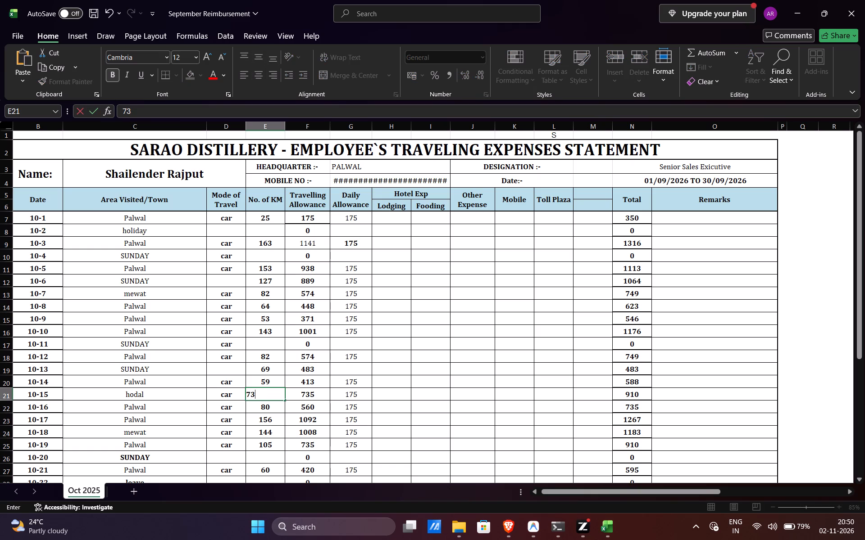
key(Down)
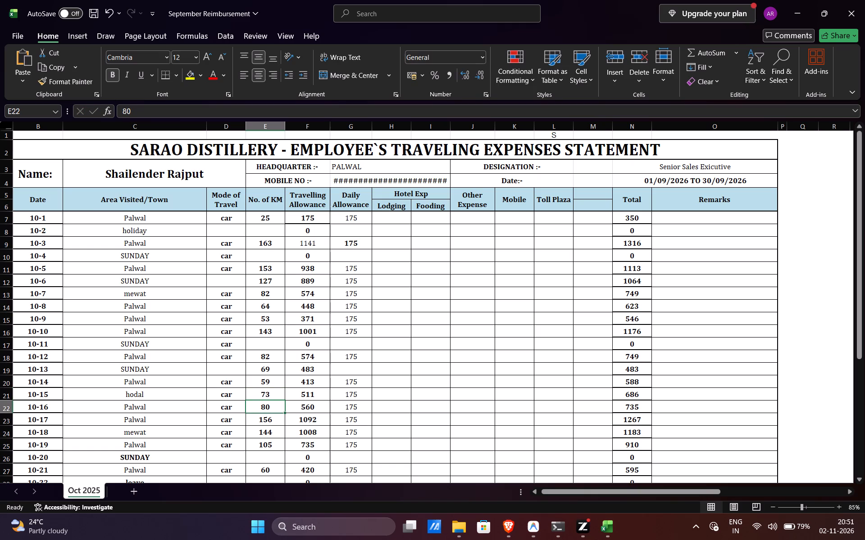
text(233)
key(Down)
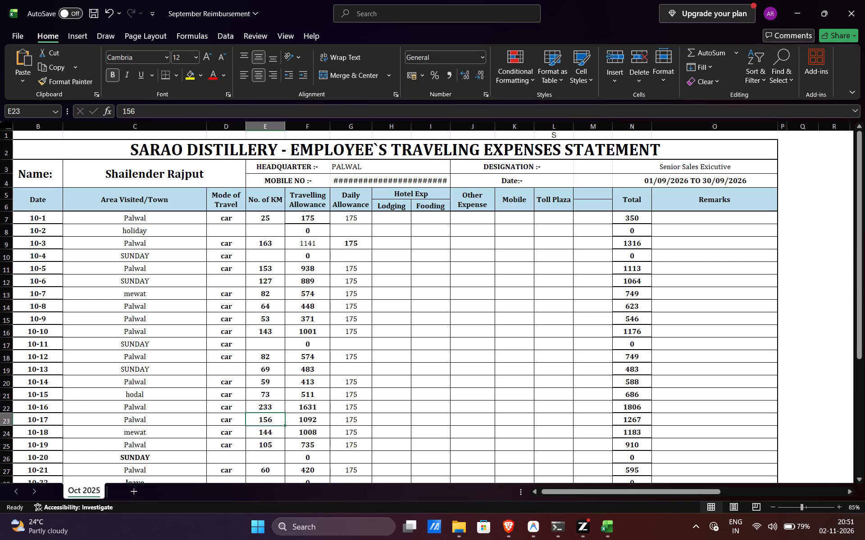
text(186)
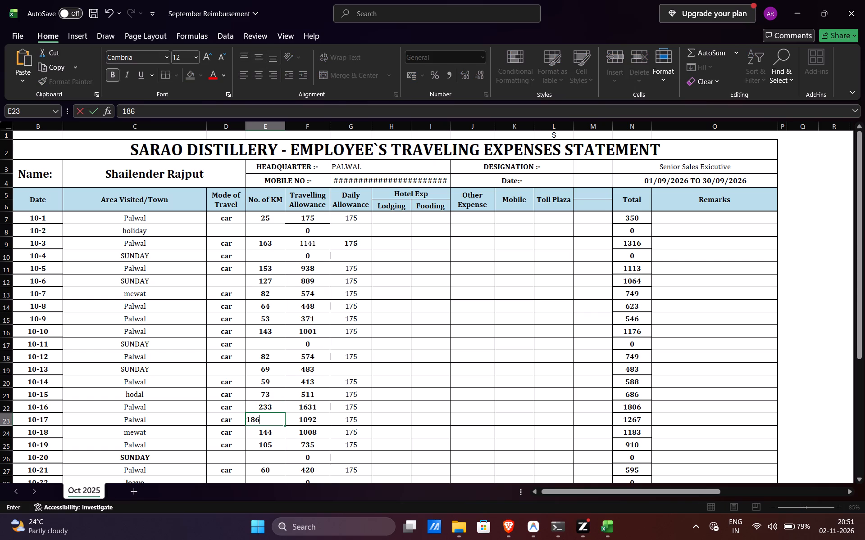
key(Down)
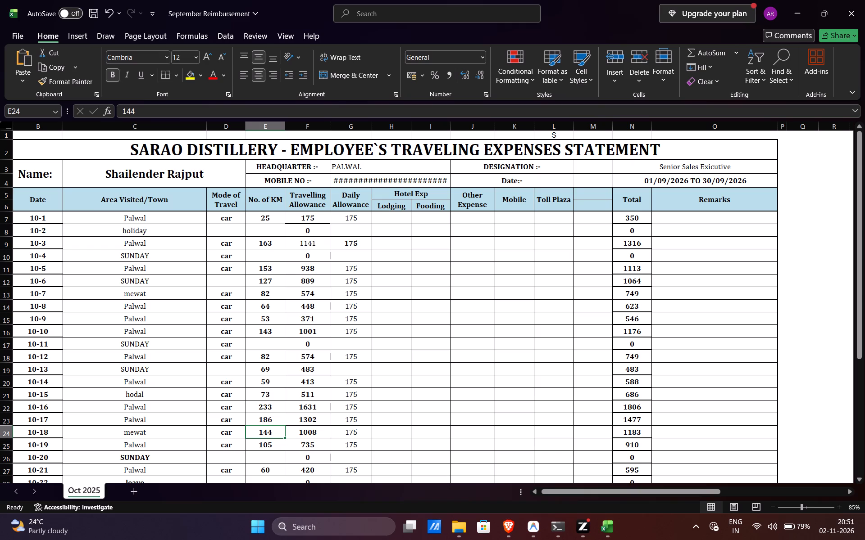
Clear the No. of KM and Daily Allowance in the 10-18 row (cells E24 and G24) and set its area to SUNDAY.
key(BackSpace)
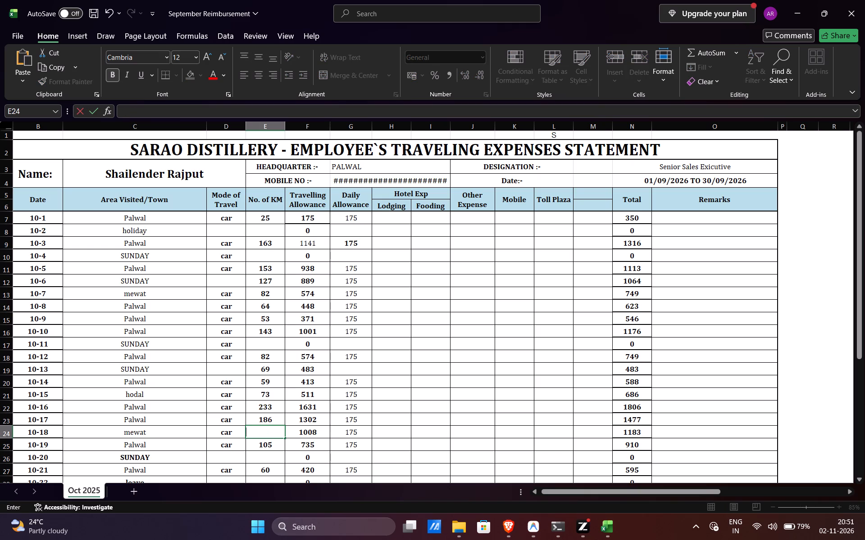
key(Left)
key(Left)
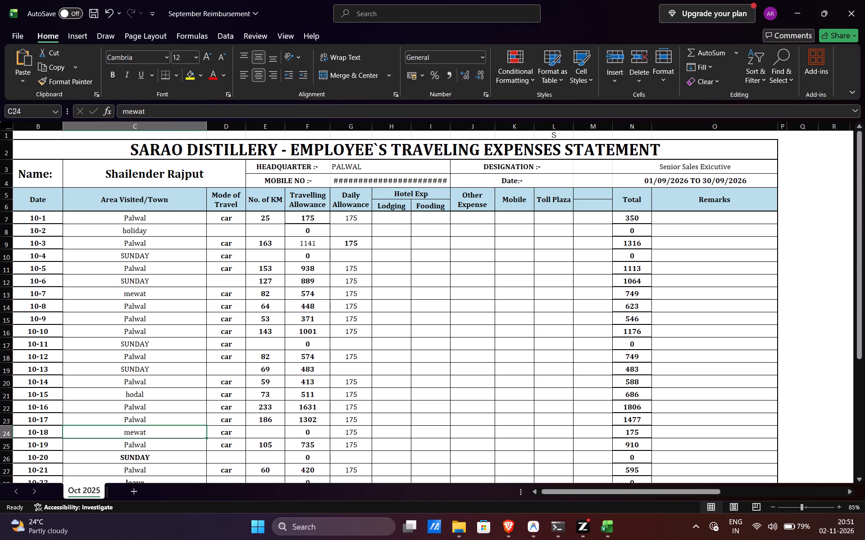
key(s)
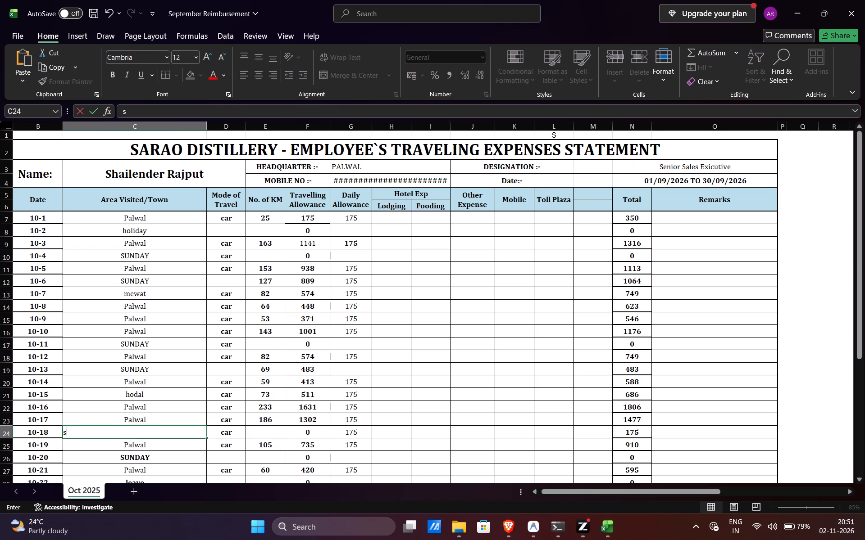
key(u)
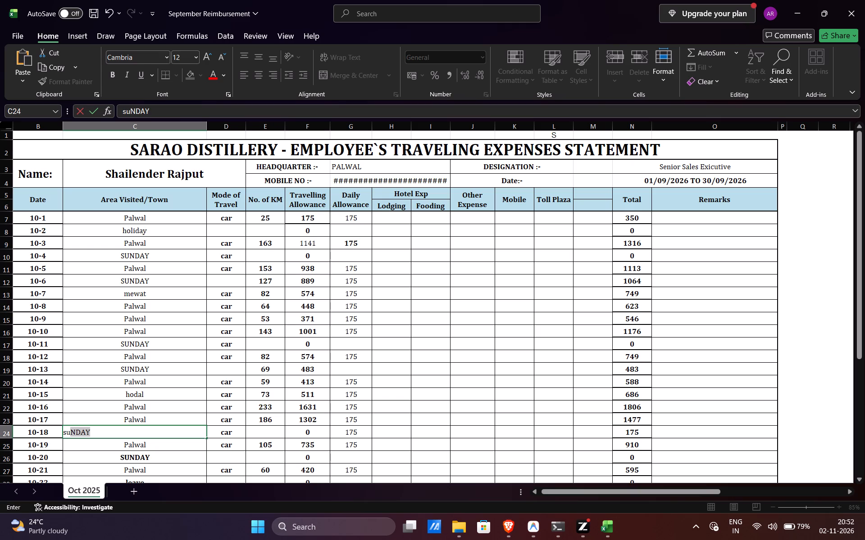
click(353, 428)
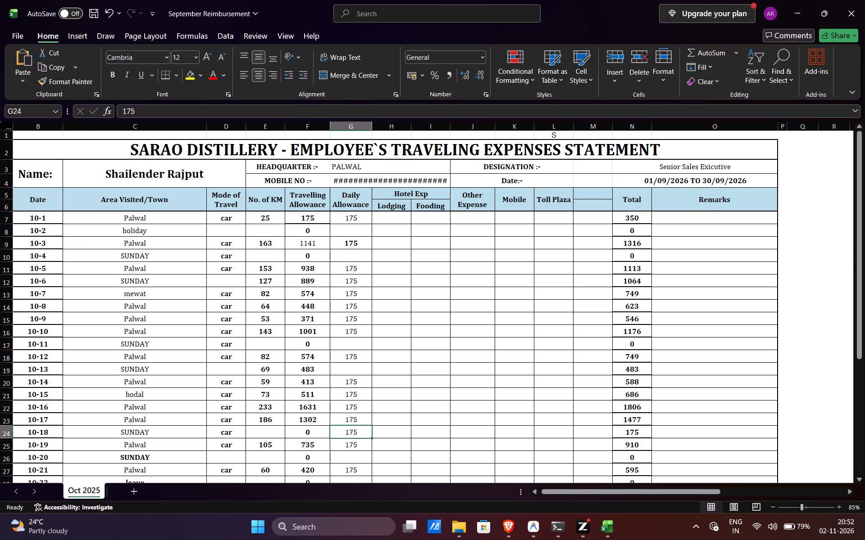
key(BackSpace)
key(Down)
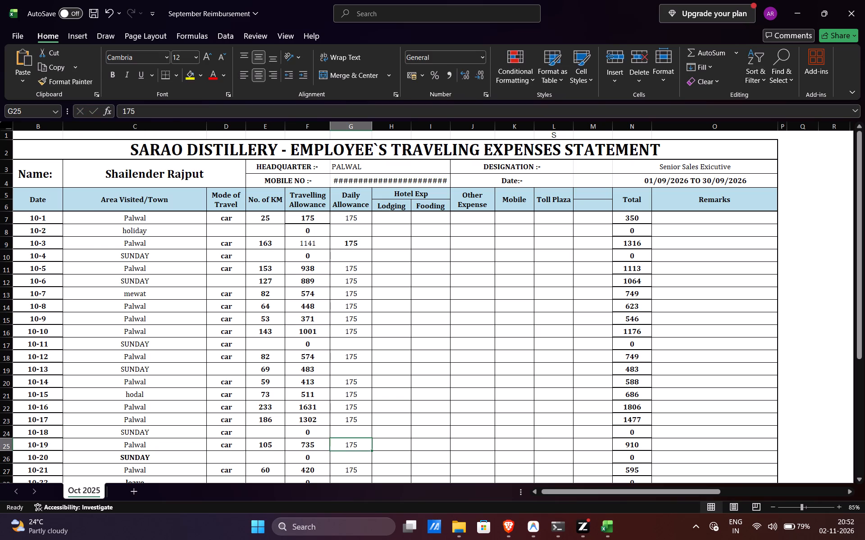
Set the No. of KM for the 10-19 row (cell E25) to 99.
click(256, 446)
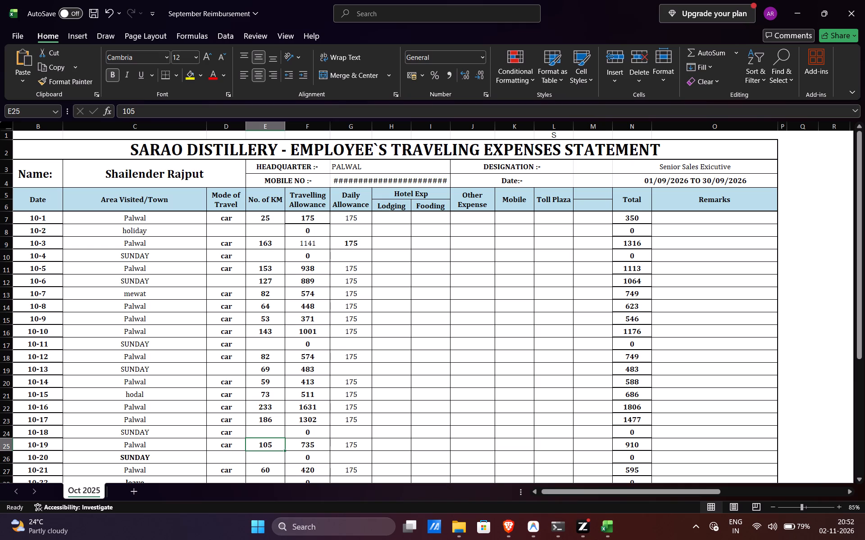
text(99)
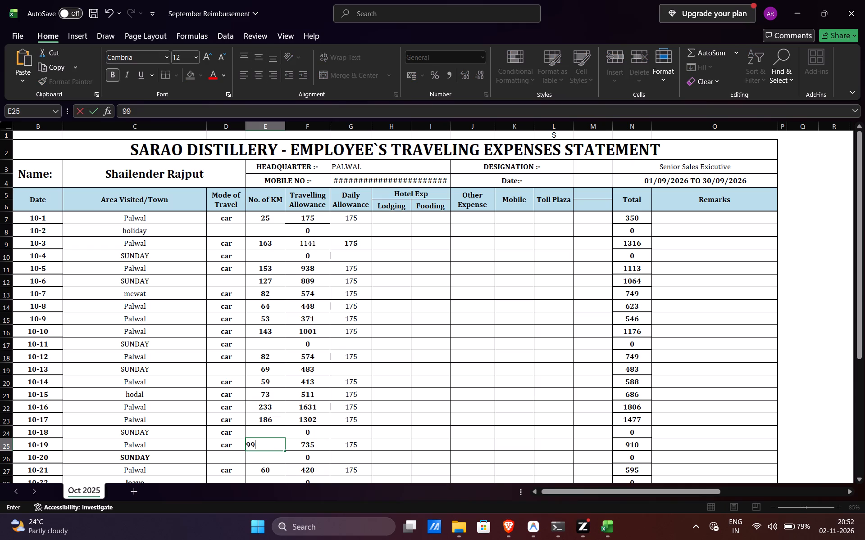
key(Down)
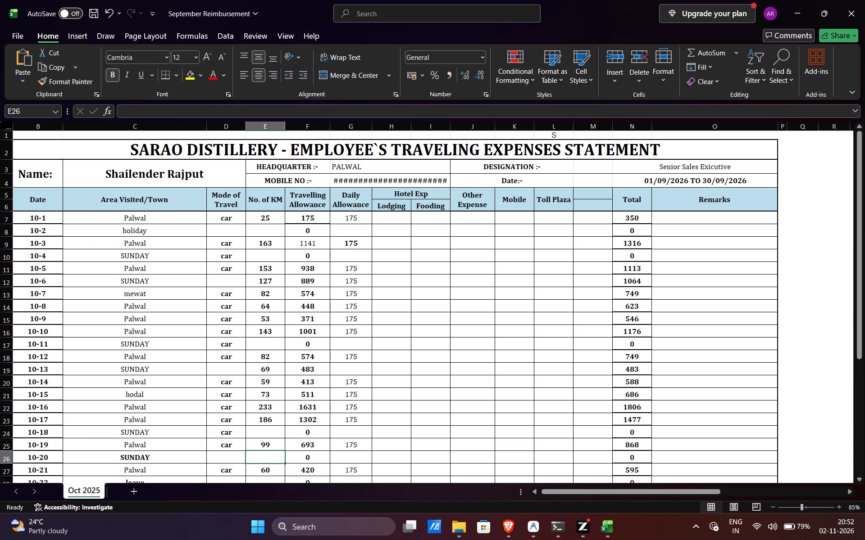
Replace the area in the 10-20 row (cell C26) with holiday.
key(Left)
key(Left)
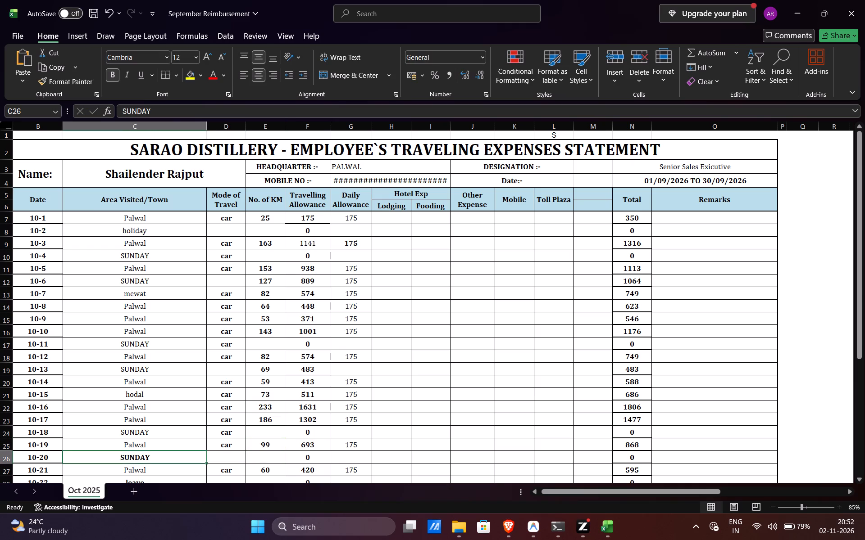
key(h)
key(i)
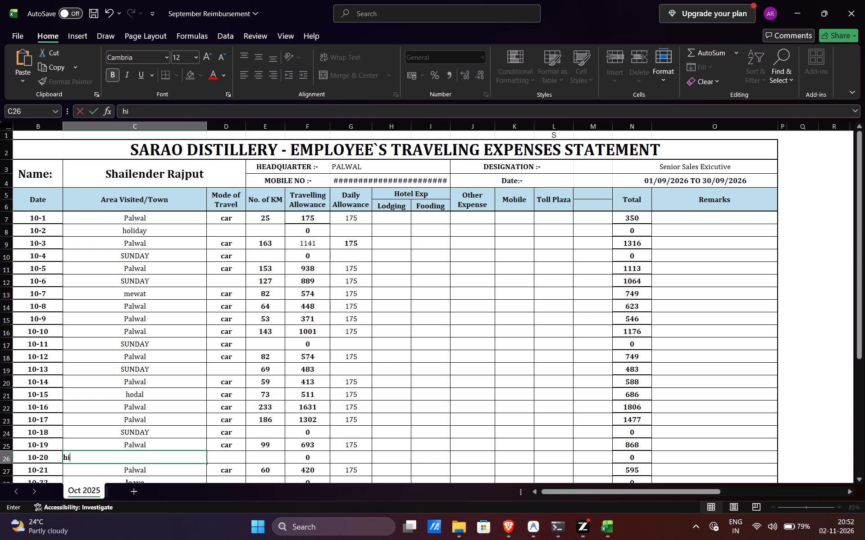
key(BackSpace)
text(ol)
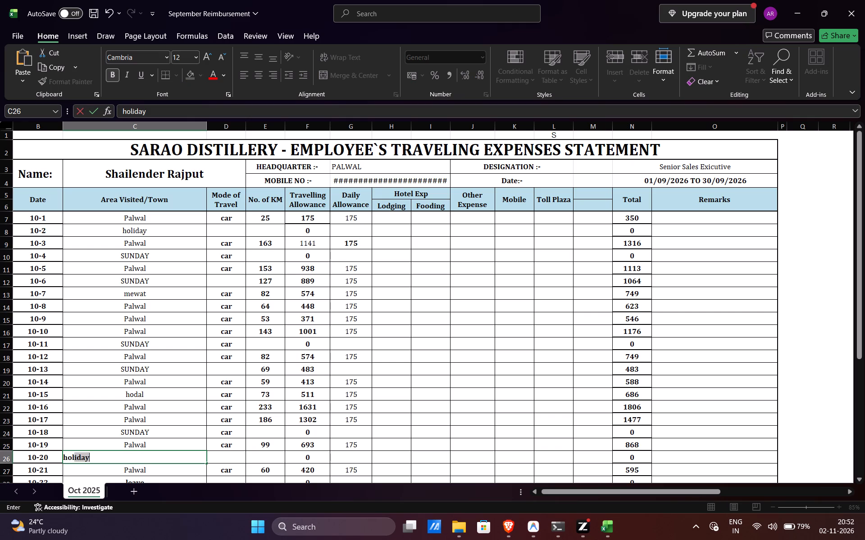
key(Right)
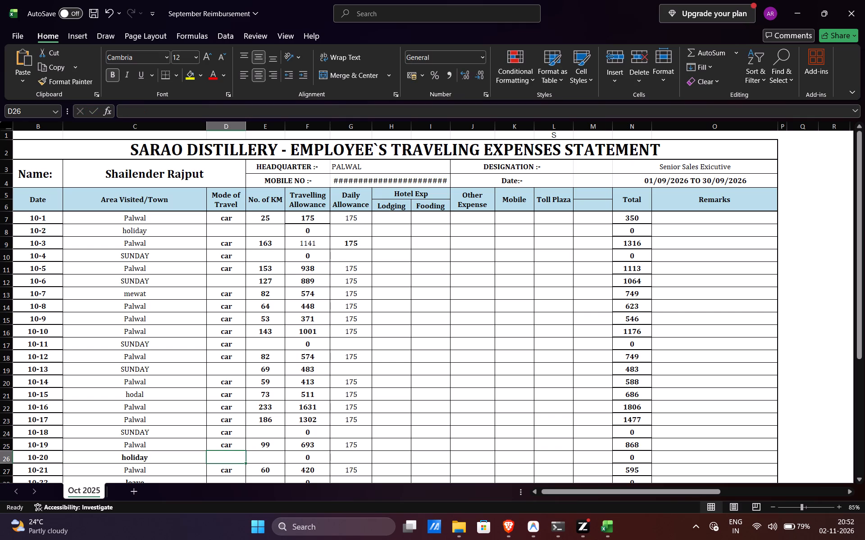
Set the No. of KM for the 10-21 row (cell E27) to 88.
key(Right)
key(Down)
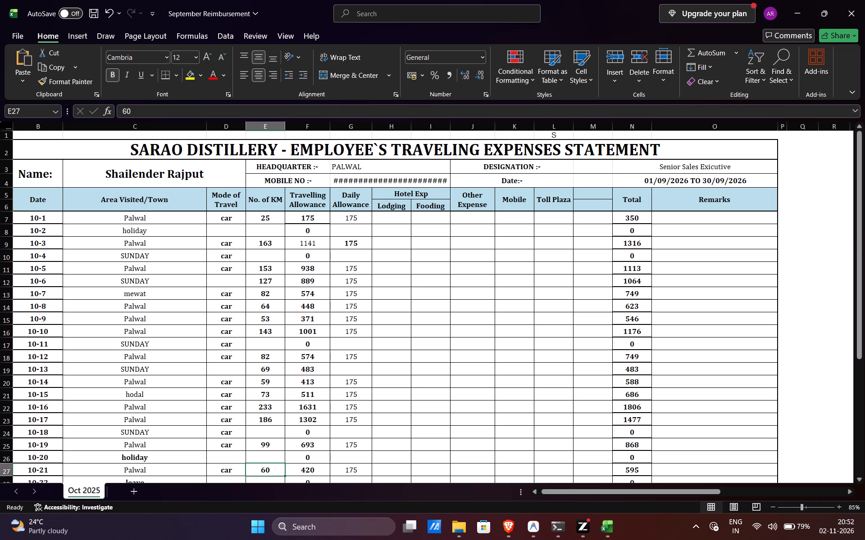
text(88)
key(Down)
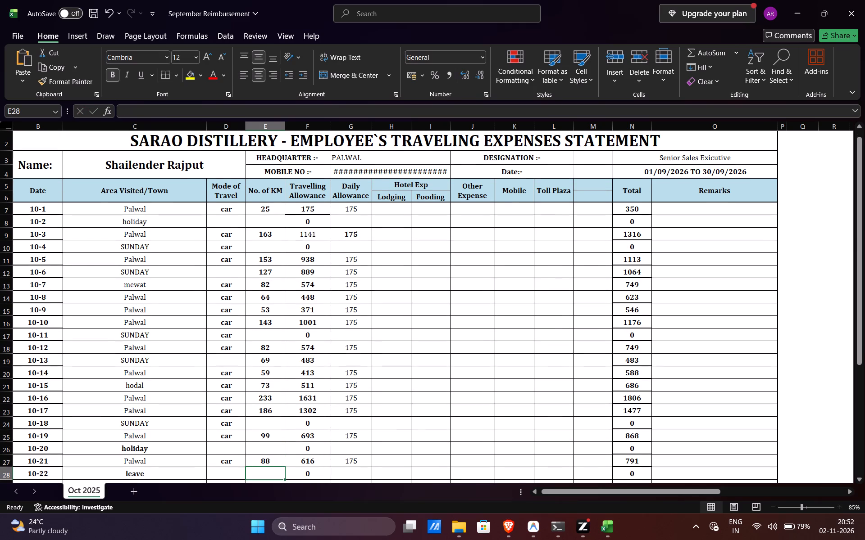
Enter 143 as the No. of KM and 175 as the Daily Allowance in the 10-22 row (cells E28 and G28).
text(143)
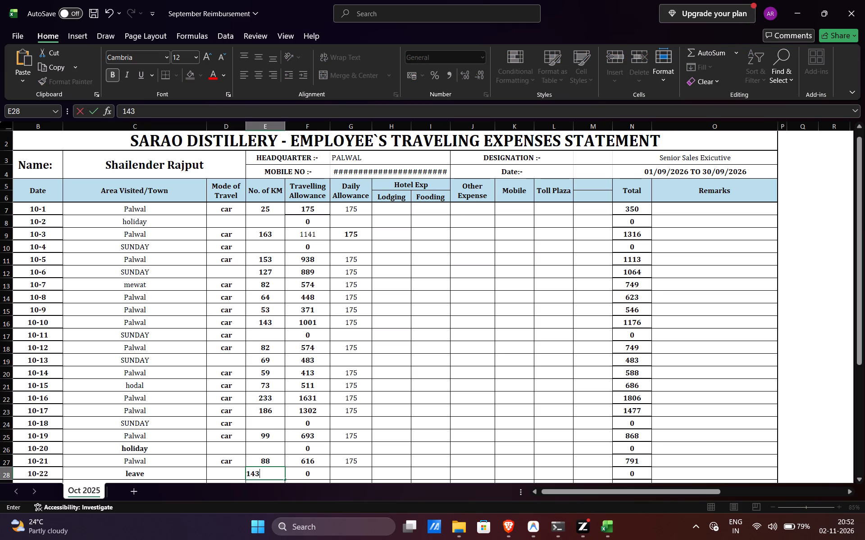
key(Right)
key(Right)
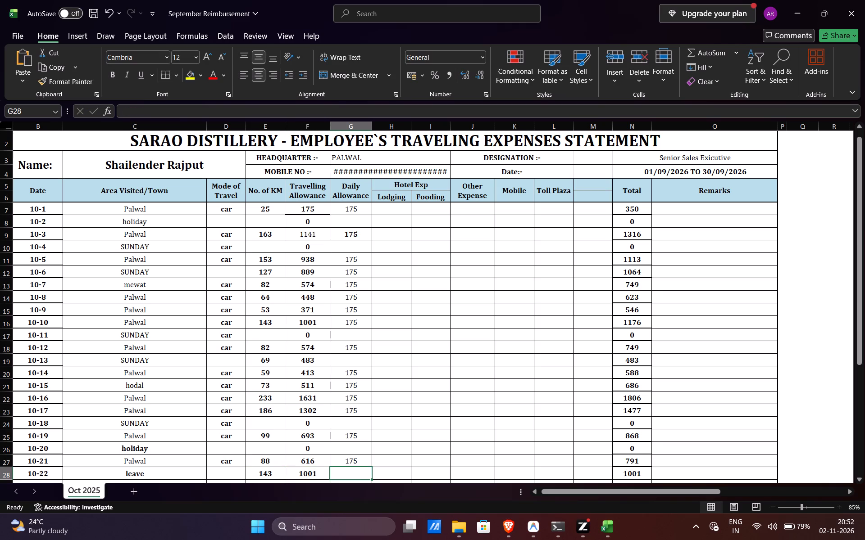
text(175)
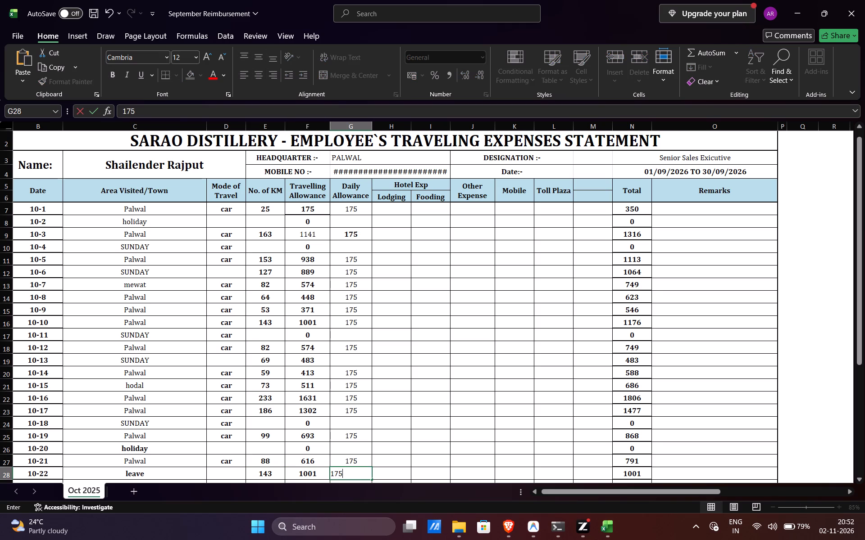
key(Down)
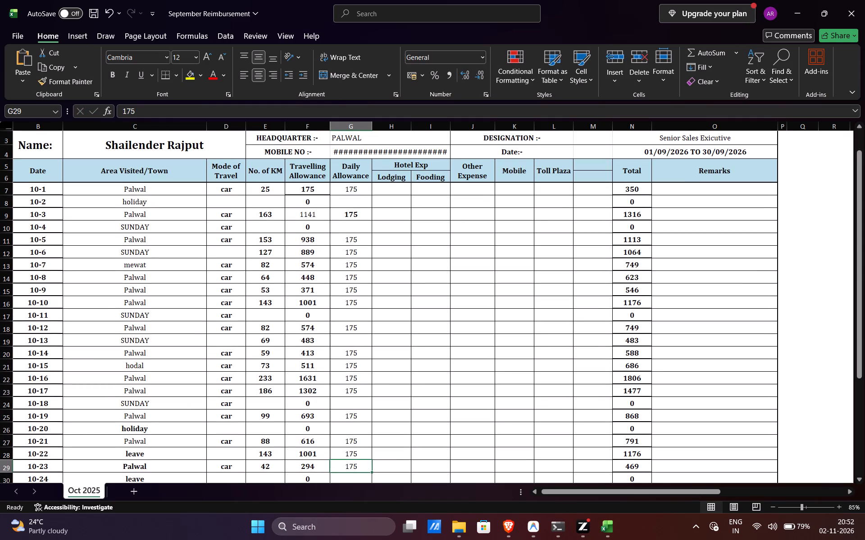
Set the No. of KM for the 10-23 row (cell E29) to 69.
key(Left)
key(Left)
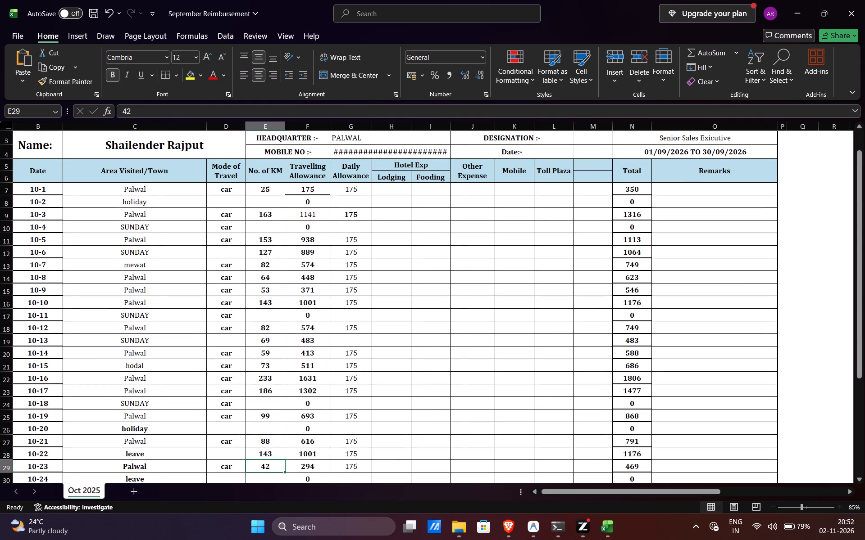
text(69)
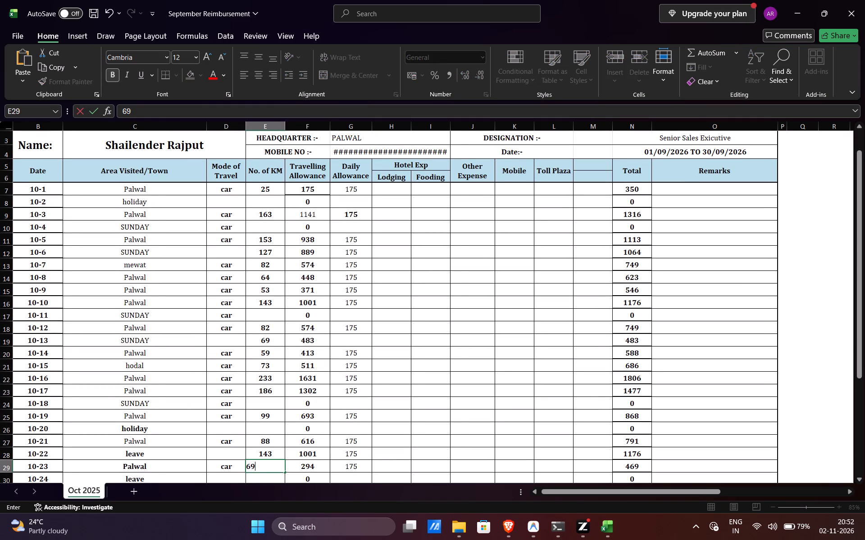
key(Down)
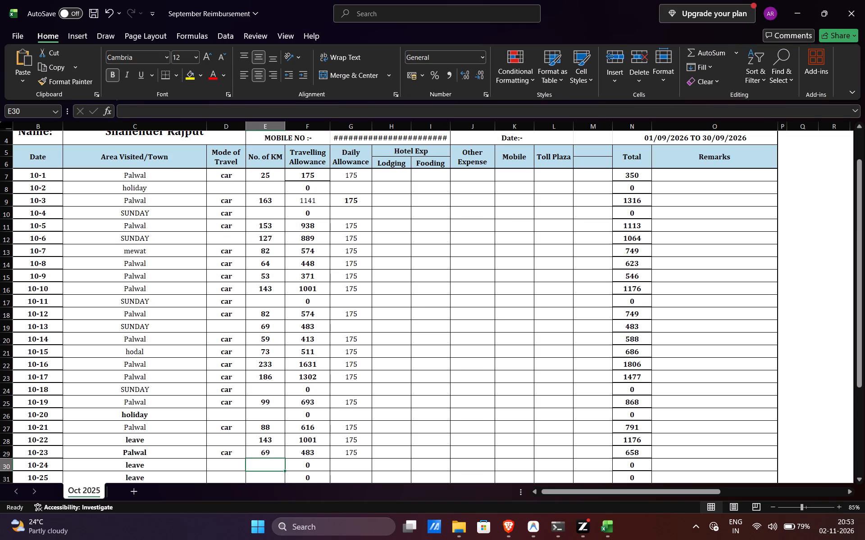
Enter 71 as the No. of KM and 175 as the Daily Allowance in the 10-24 row (cells E30 and G30).
text(71)
key(Down)
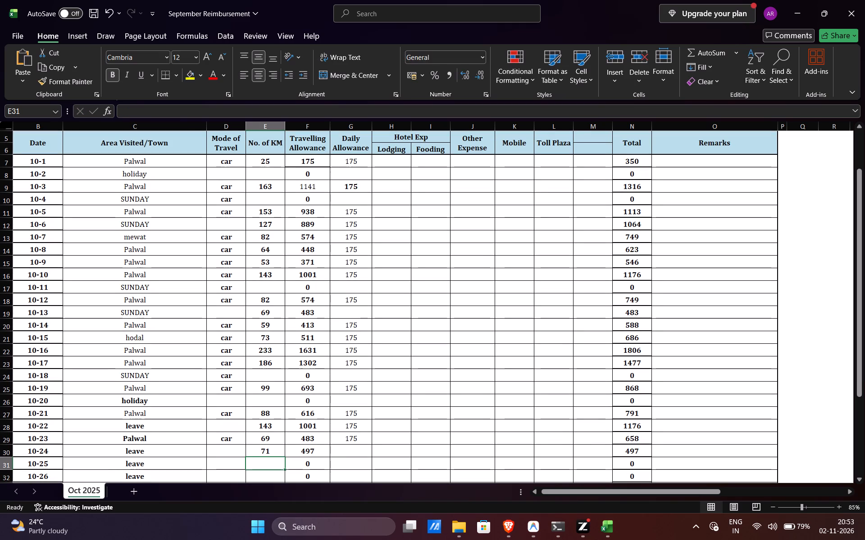
key(Right)
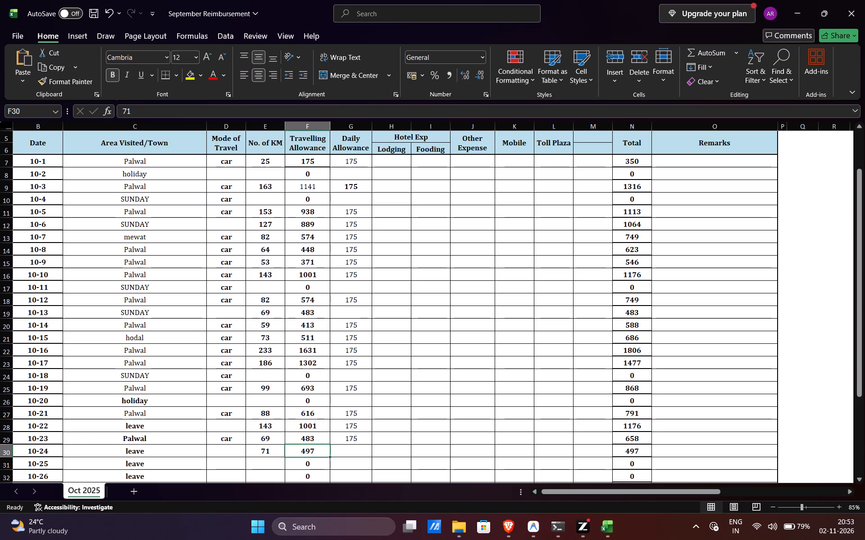
key(Right)
text(175)
key(Down)
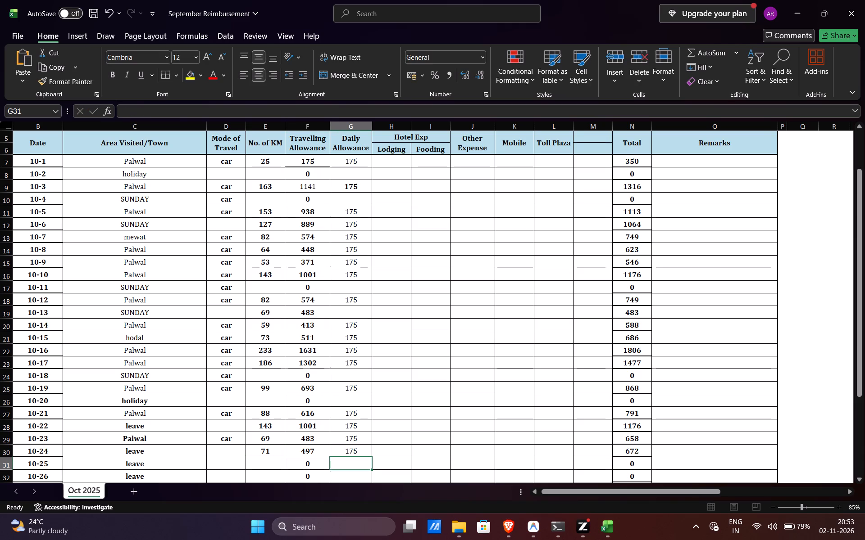
Enter 73 as the No. of KM and 175 as the Daily Allowance in the 10-26 row (cells E32 and G32).
key(Left)
key(Left)
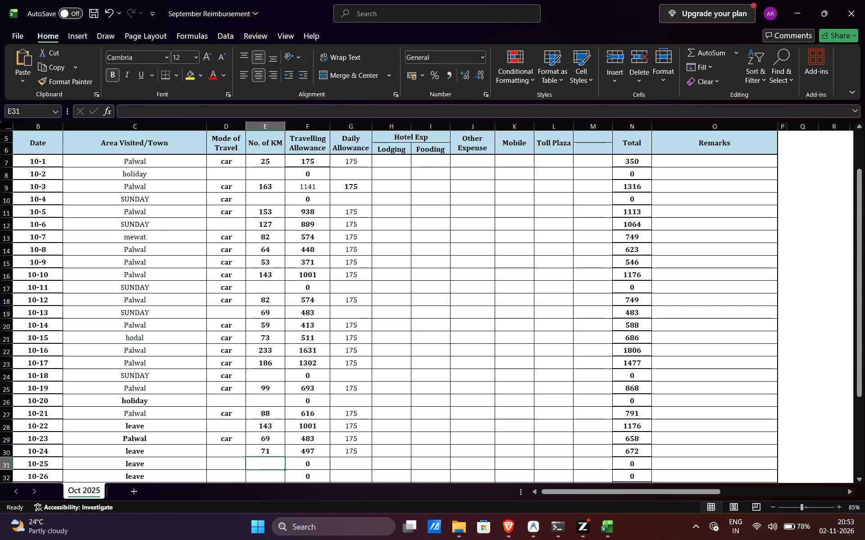
key(Down)
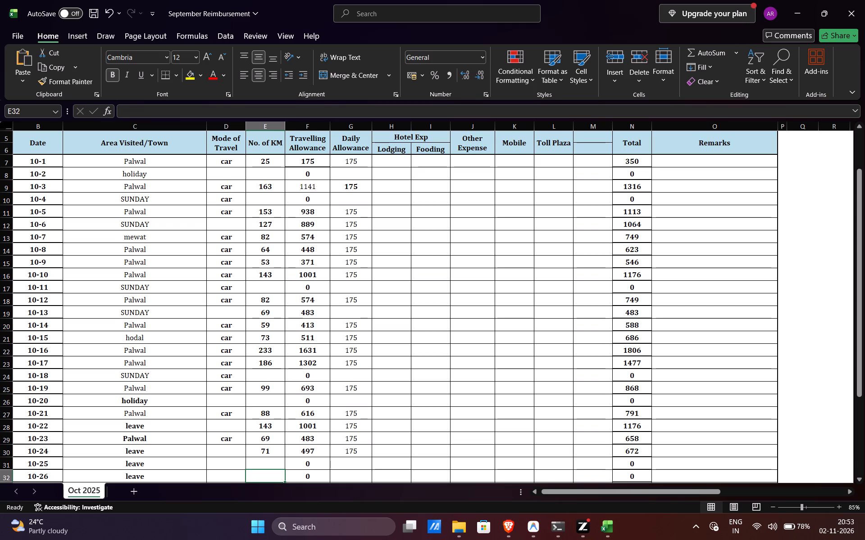
text(73)
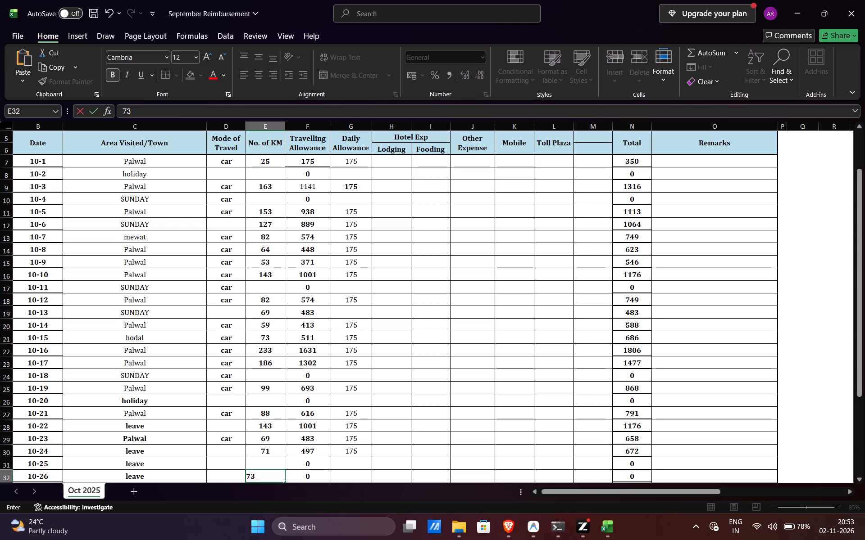
key(Right)
key(Right)
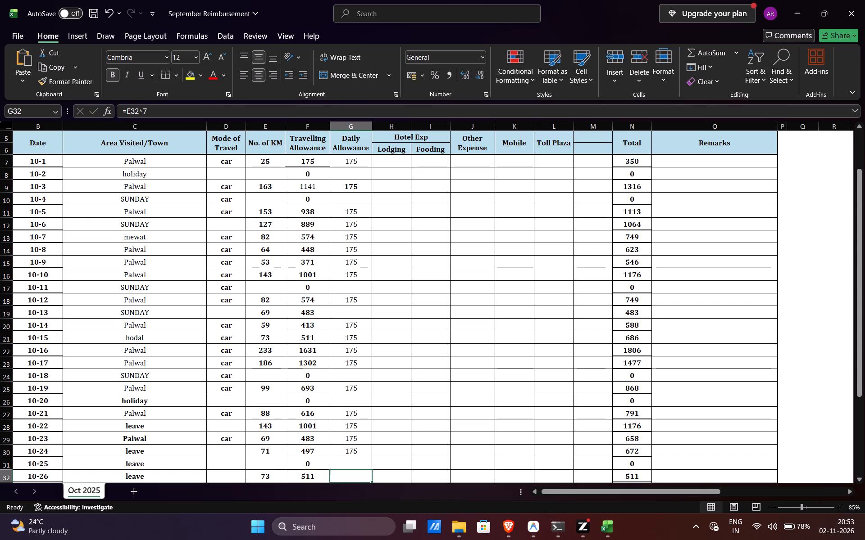
text(175)
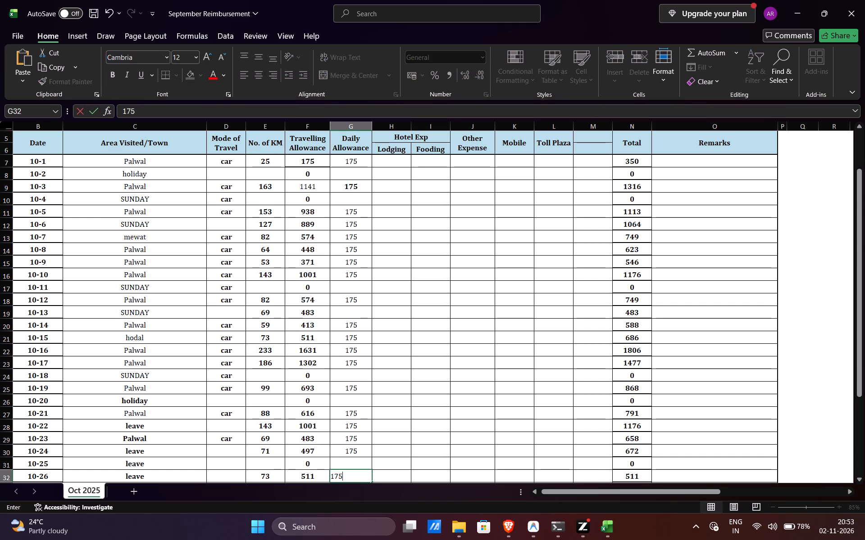
key(Down)
Enter 154 as the No. of KM and 175 as the Daily Allowance in the 10-27 row (cells E33 and G33).
key(Left)
key(Left)
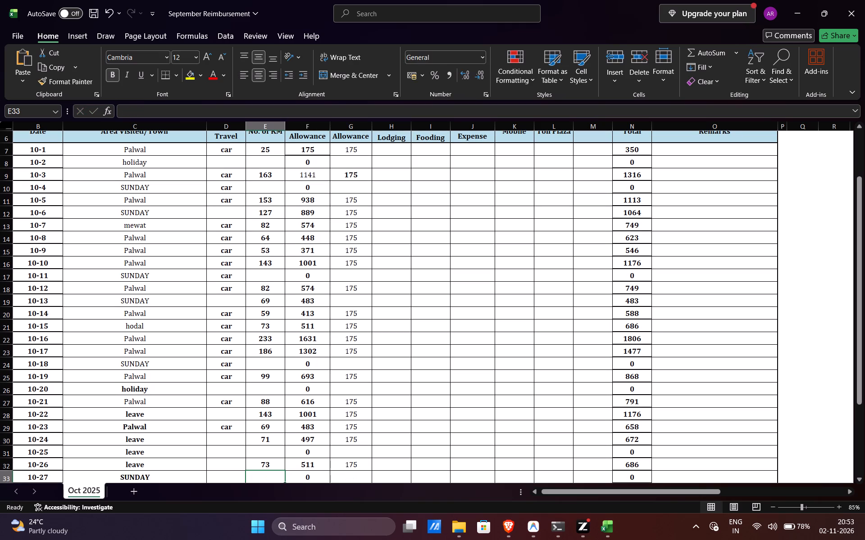
text(154)
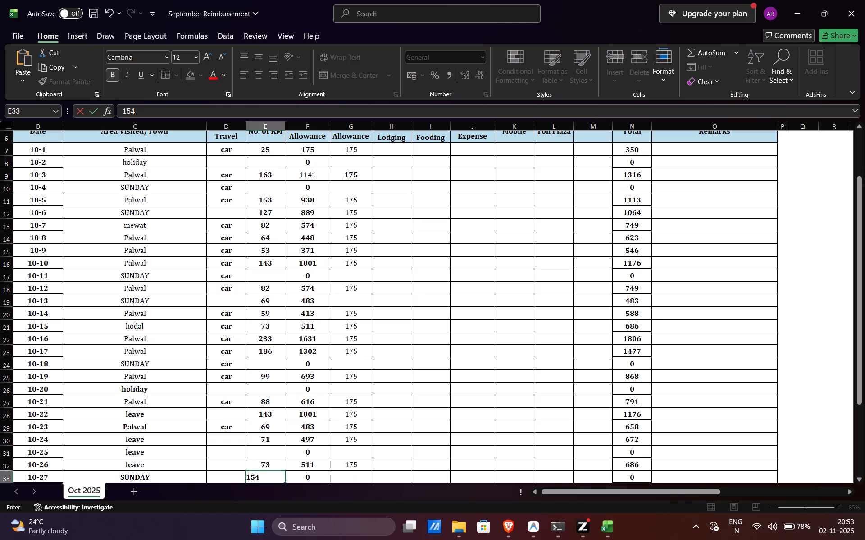
key(Right)
key(Right)
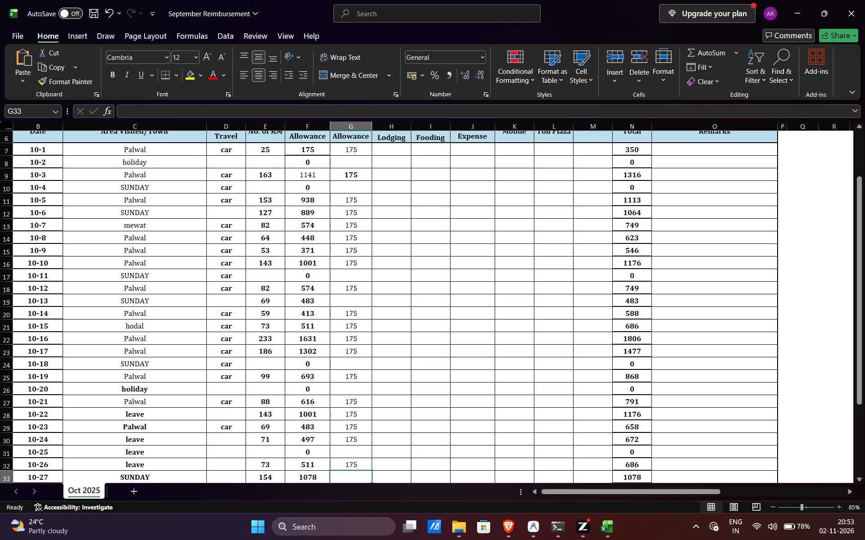
text(175)
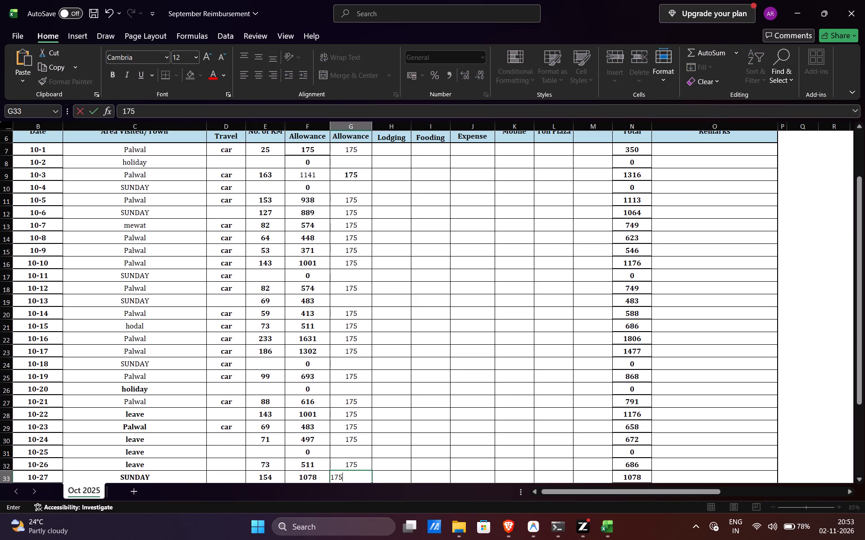
key(Down)
Set the No. of KM for the 10-28 to 10-30 rows (cells E34 to E36) to 71, 30 and 30.
key(Left)
key(Left)
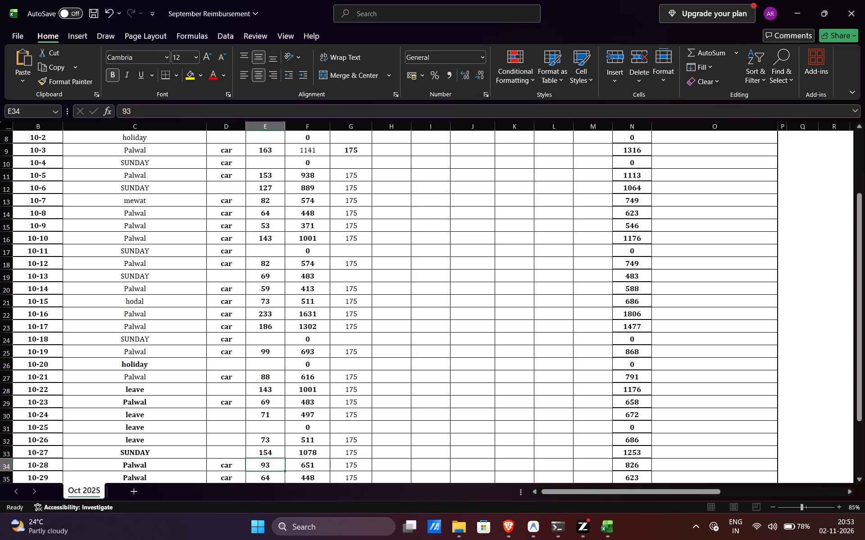
key(Left)
key(Right)
text(71)
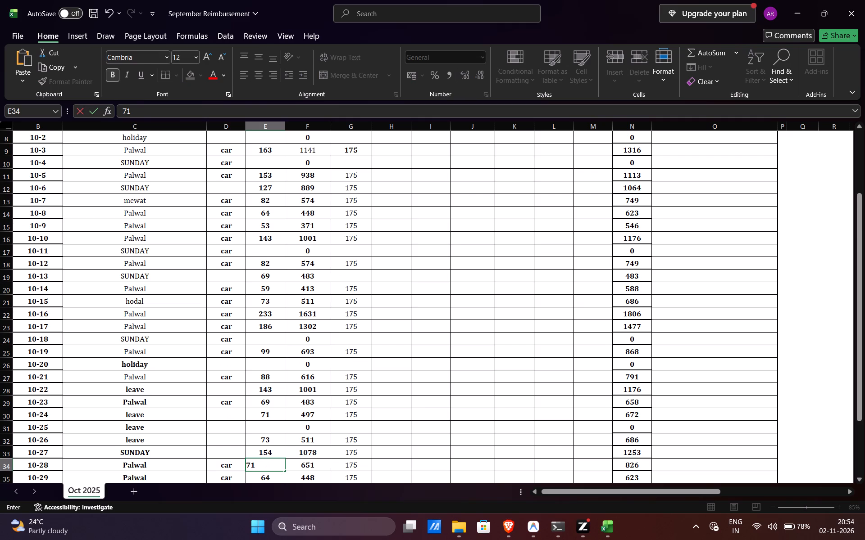
key(Down)
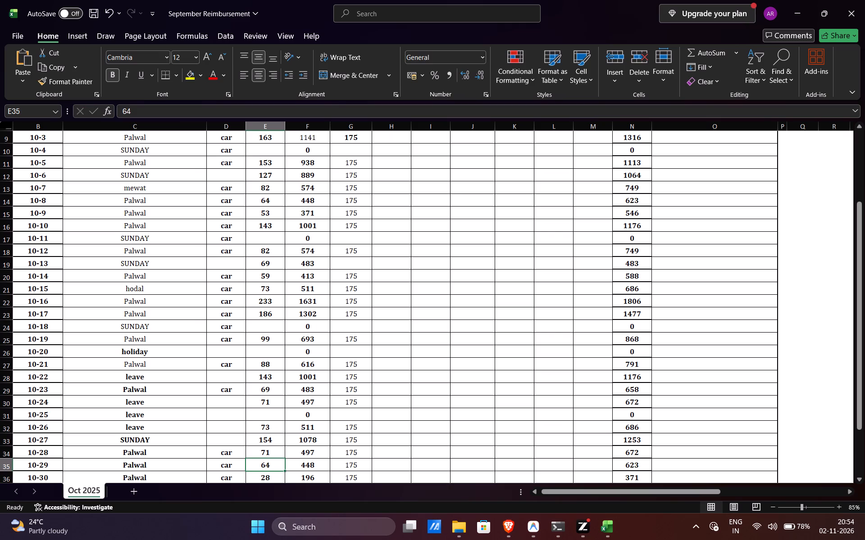
text(30)
key(Down)
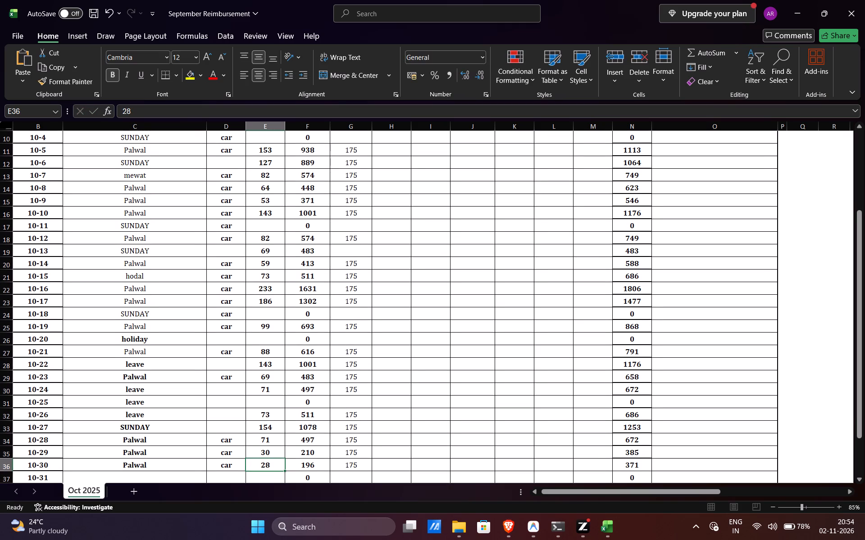
text(30)
key(Down)
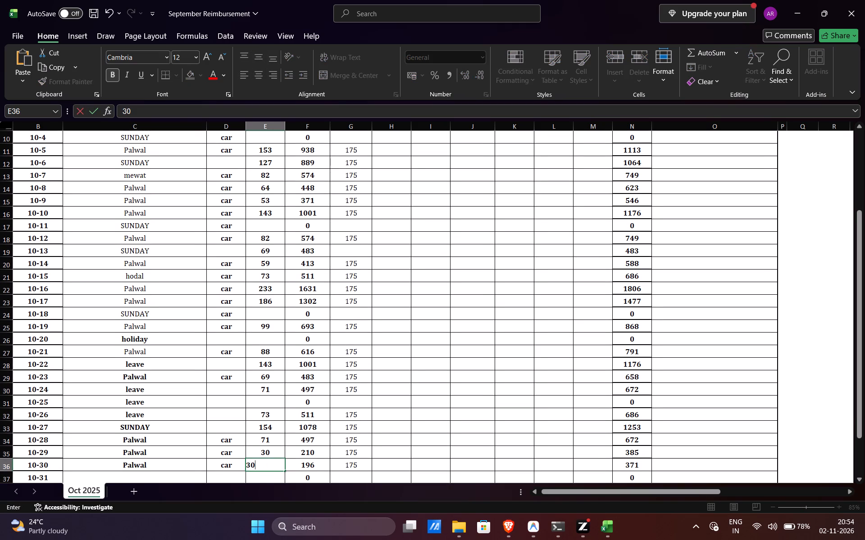
Enter 30 as the No. of KM and 175 as the Daily Allowance in the 10-31 row (cells E37 and G37).
text(30)
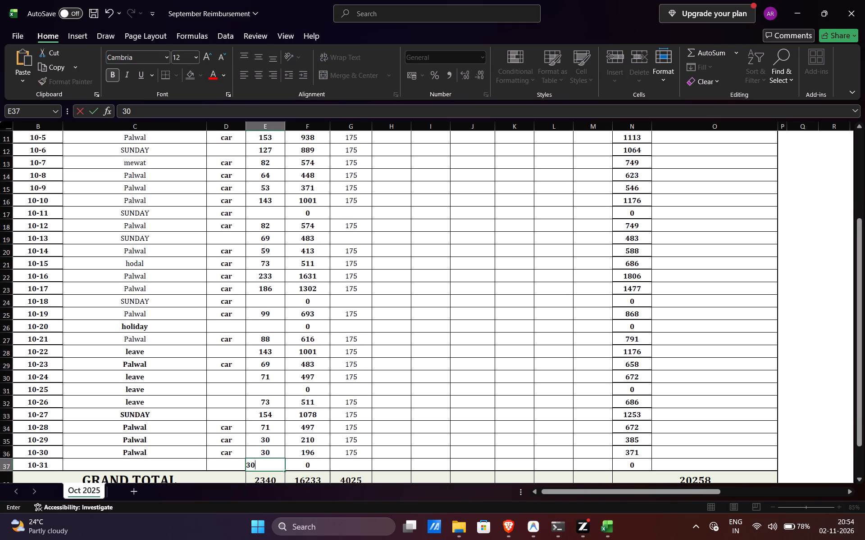
key(Right)
key(Right)
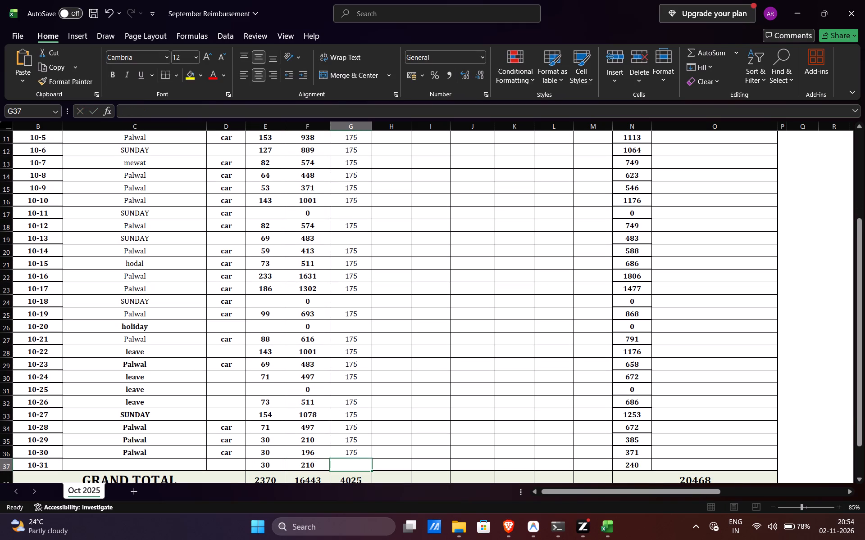
text(175)
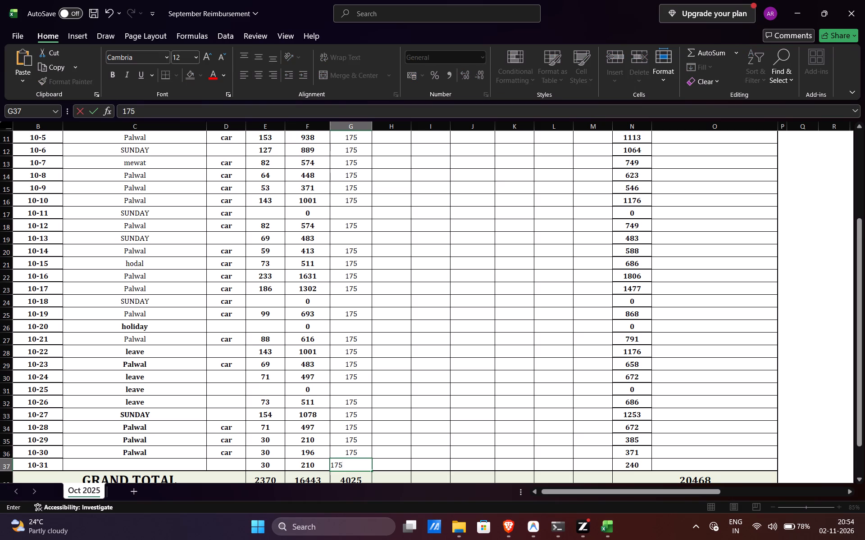
key(Right)
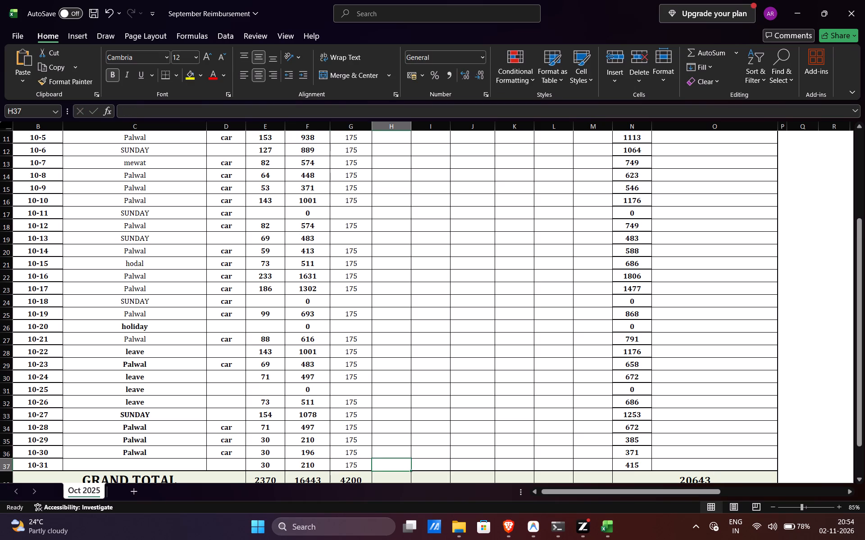
Set the Mode of Travel in the 10-31 row (cell D37) to car.
key(Left)
key(Left)
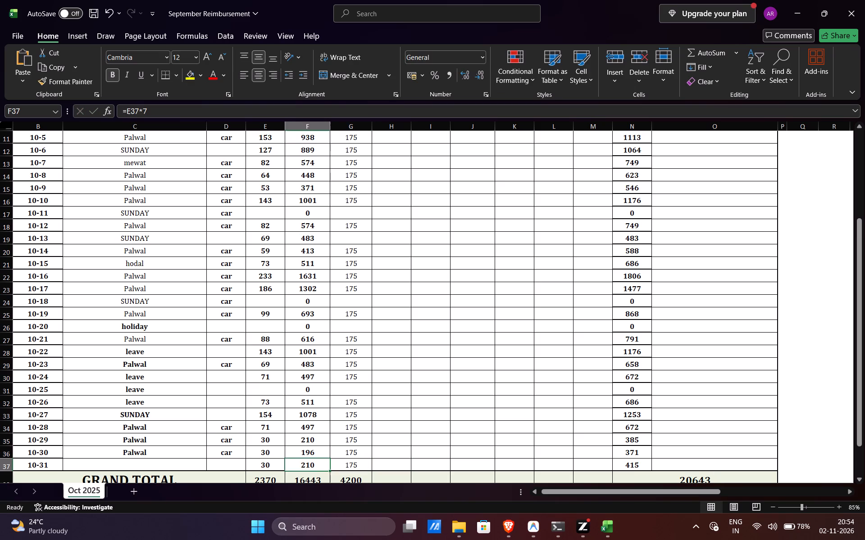
key(Left)
key(Left)
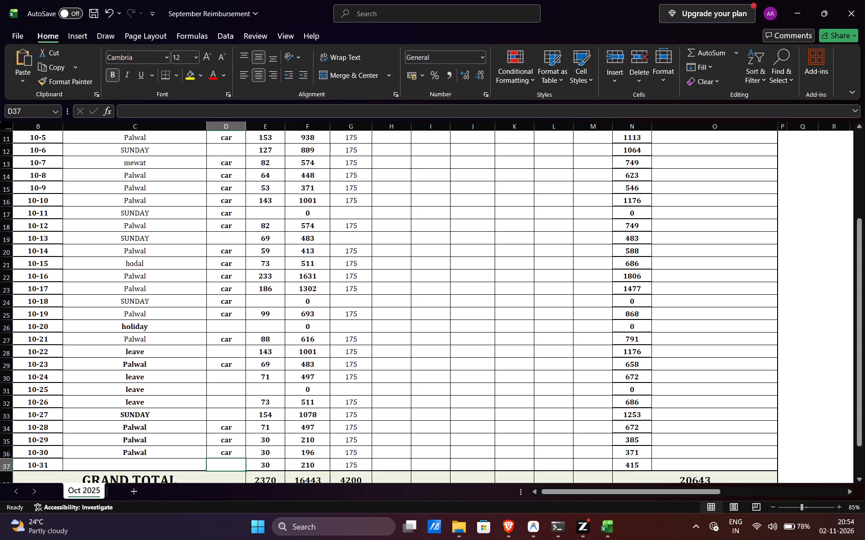
key(c)
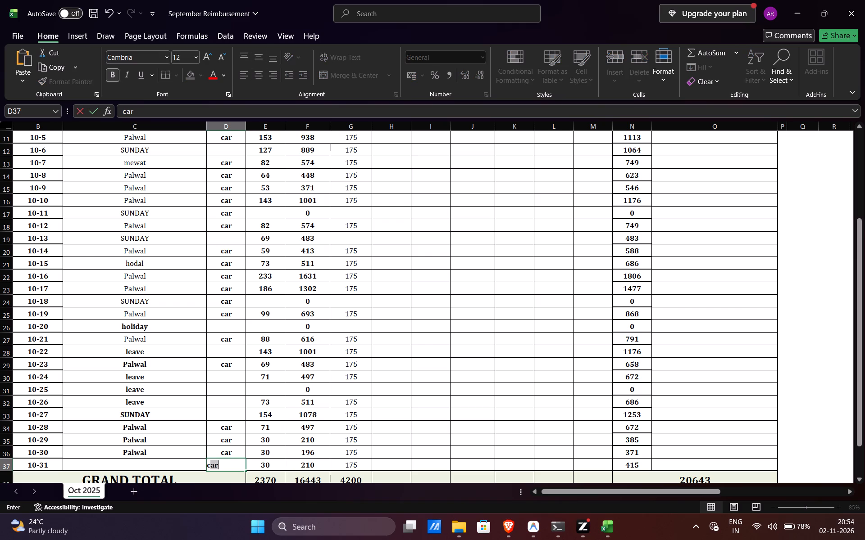
key(Left)
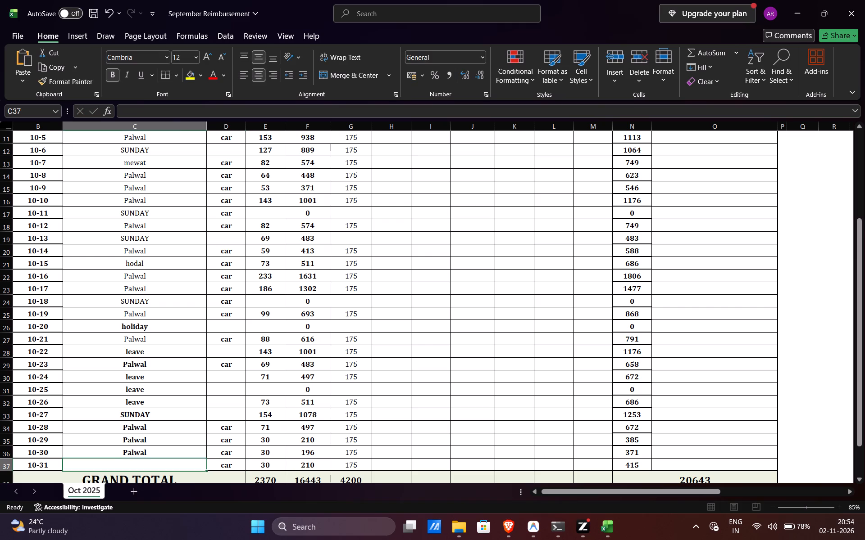
Set the area to Palwal in the 10-31 row (cell C37) and to mewat in the 10-27 row (cell C33).
key(p)
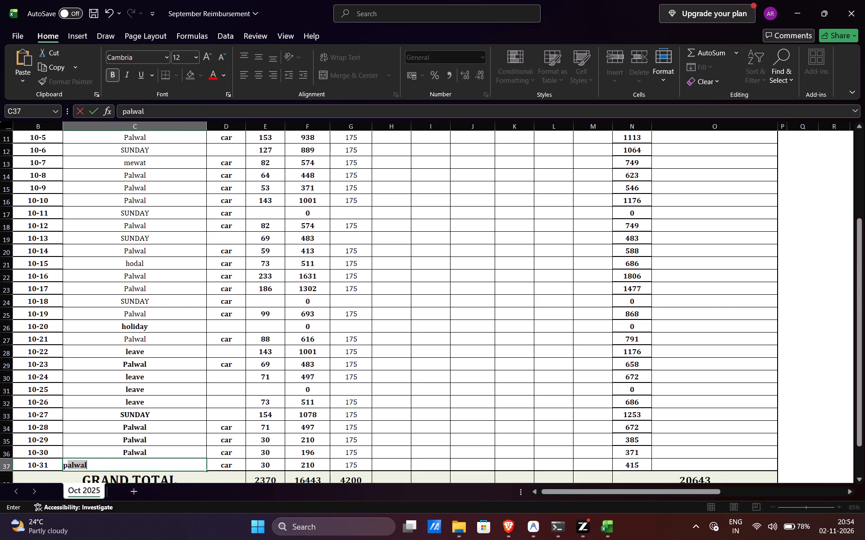
key(Up)
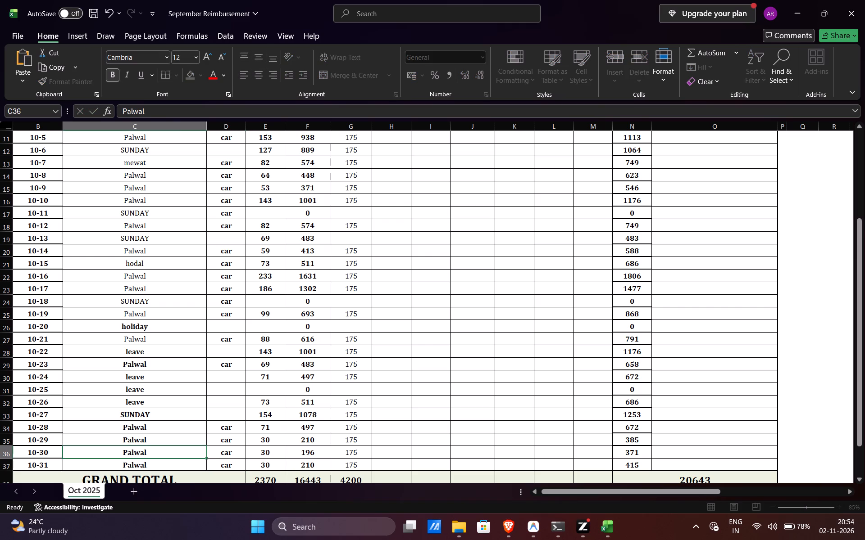
key(Up)
key(Up)
key(Up)
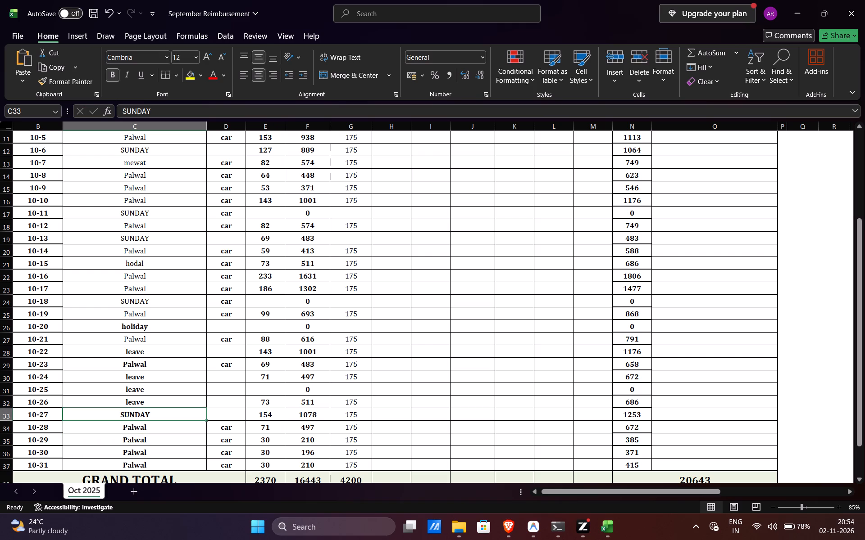
key(m)
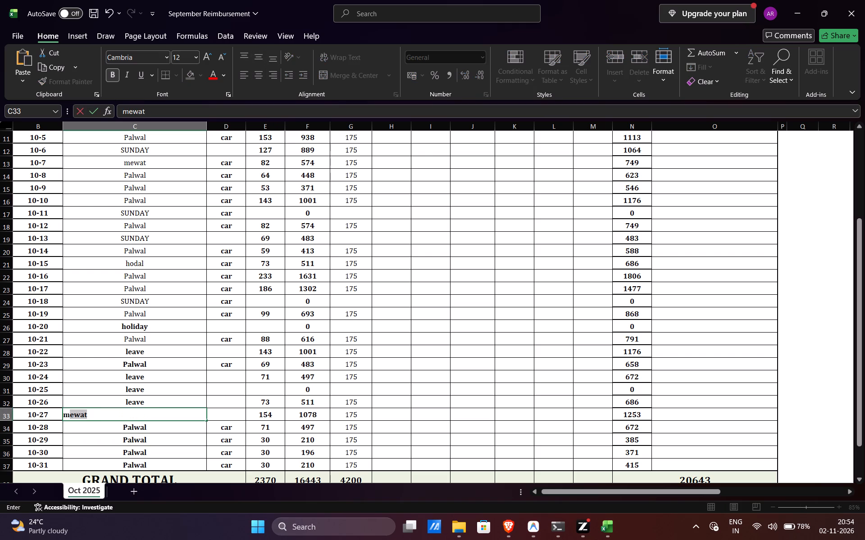
key(Right)
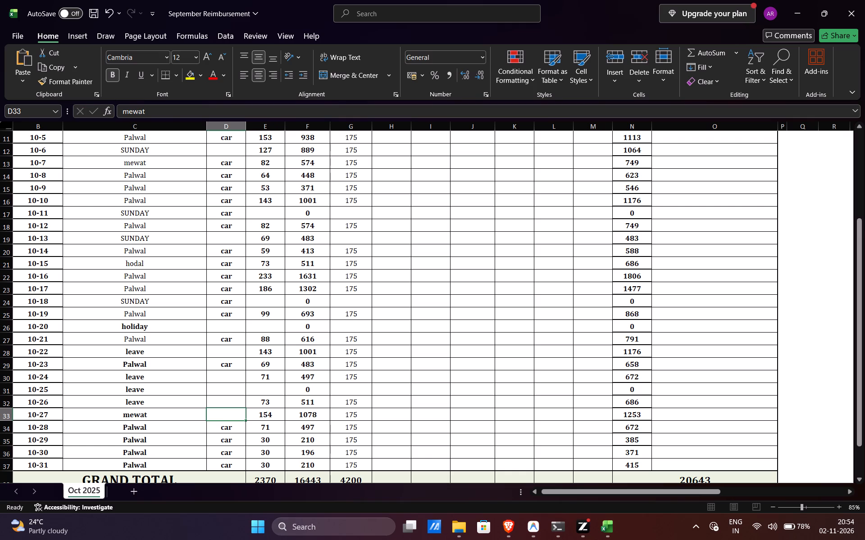
Set the Mode of Travel to car in the 10-27 and 10-26 rows (cells D33 and D32).
key(c)
key(Up)
key(c)
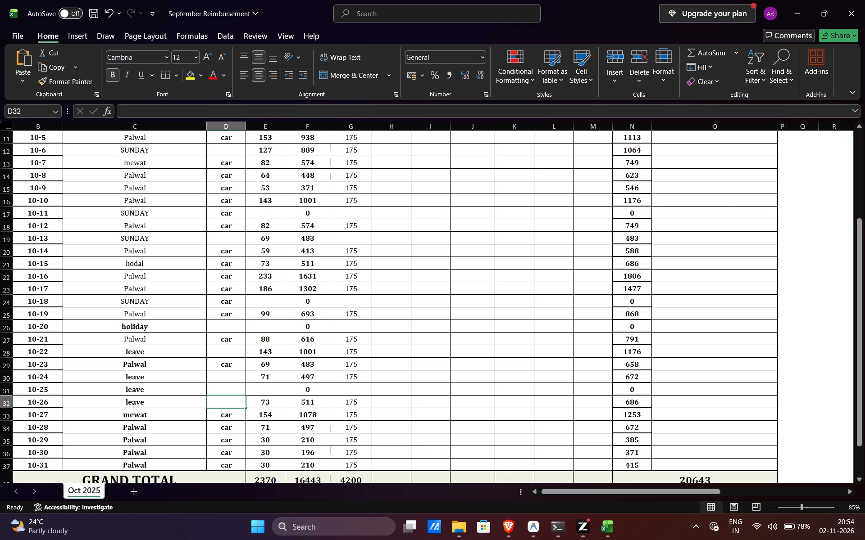
key(Up)
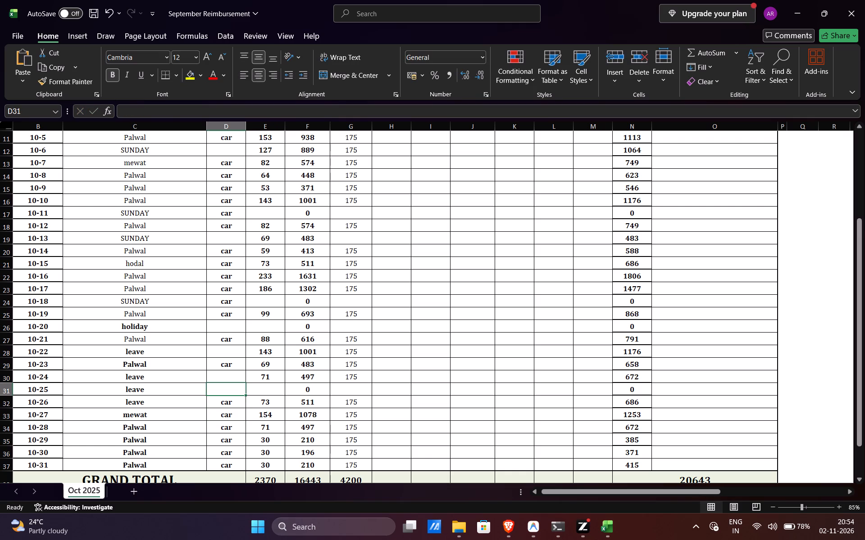
Change the area in the 10-25 row (cell C31) to SUNDAY.
key(Left)
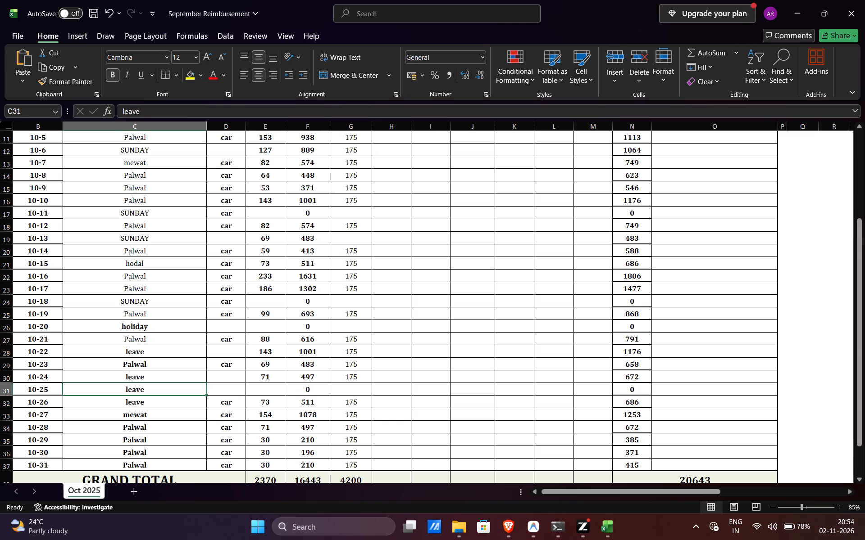
key(s)
key(u)
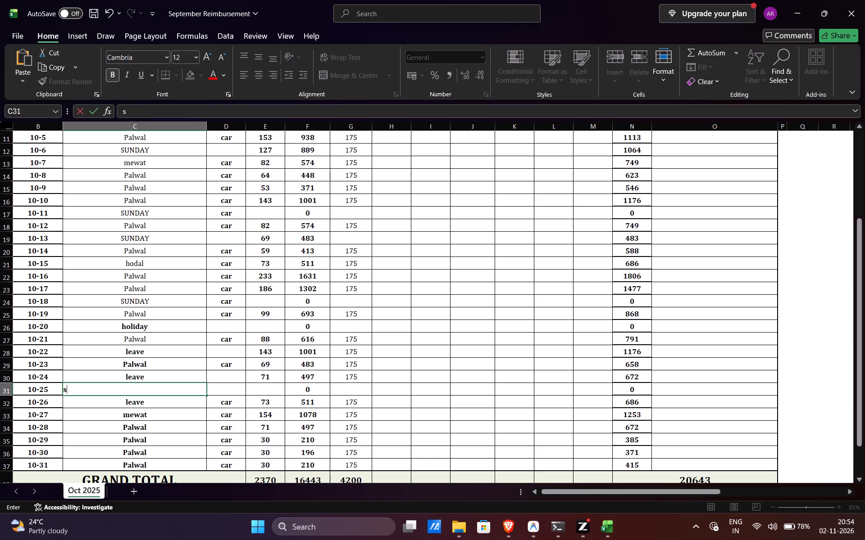
key(Right)
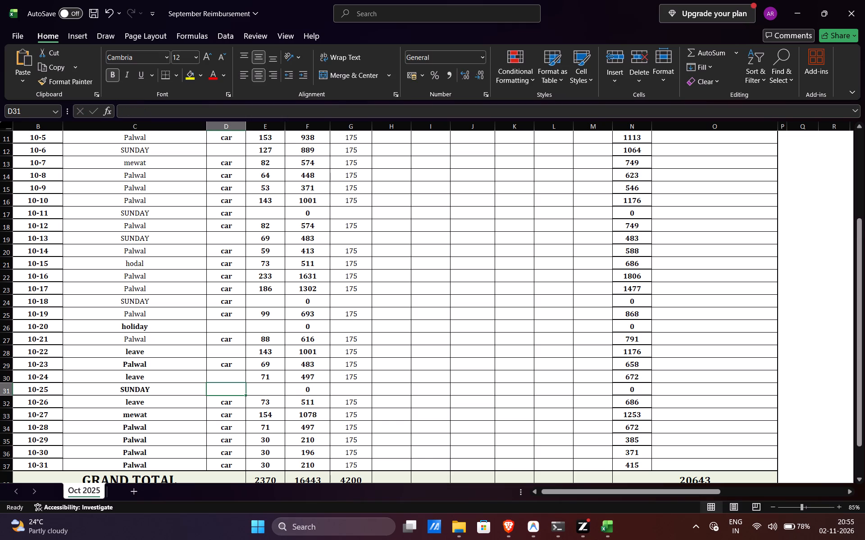
Fill the 10-24 row with car as the Mode of Travel and Palwal as the area (cells D30 and C30).
key(Up)
key(c)
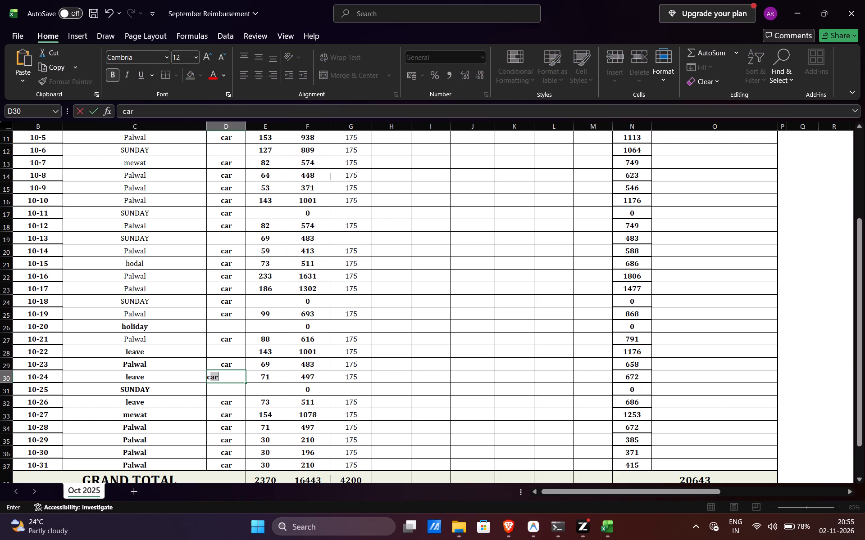
key(Left)
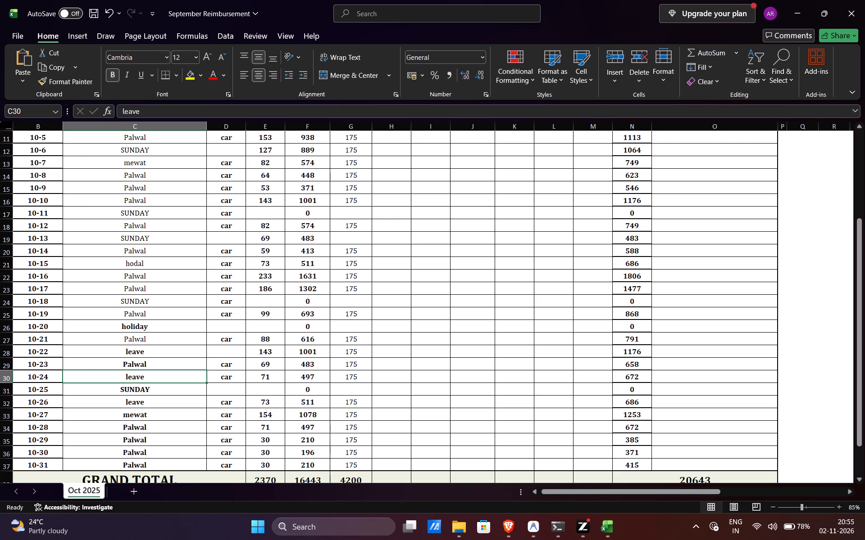
key(p)
key(Up)
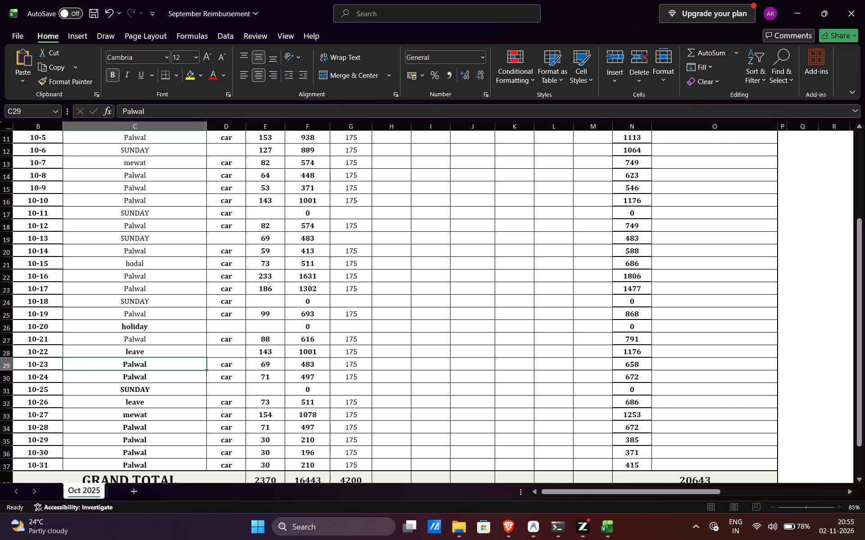
Fill the 10-22 row with mewat as the area and car as the Mode of Travel (cells C28 and D28).
key(Up)
key(m)
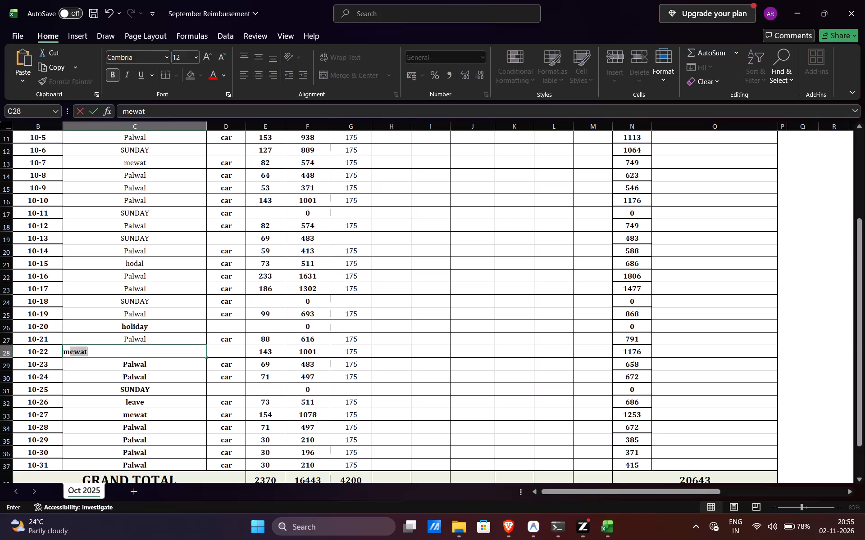
key(Right)
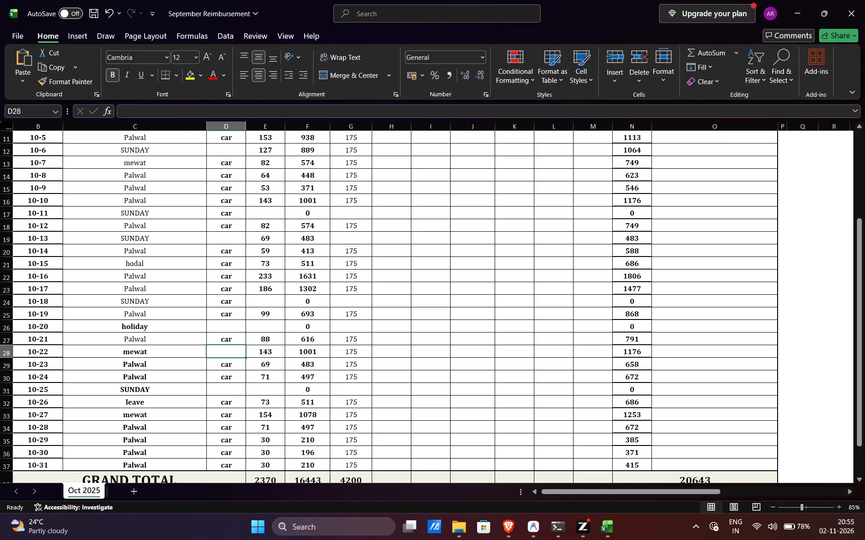
key(c)
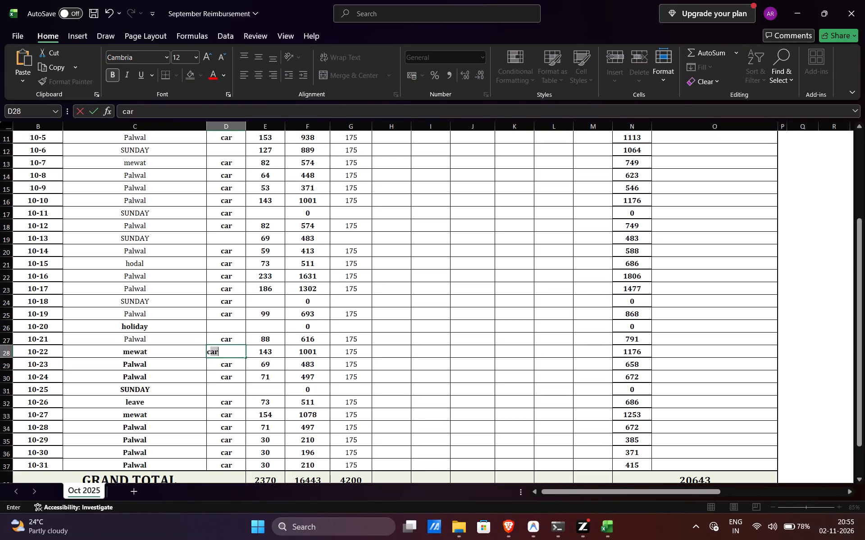
key(Up)
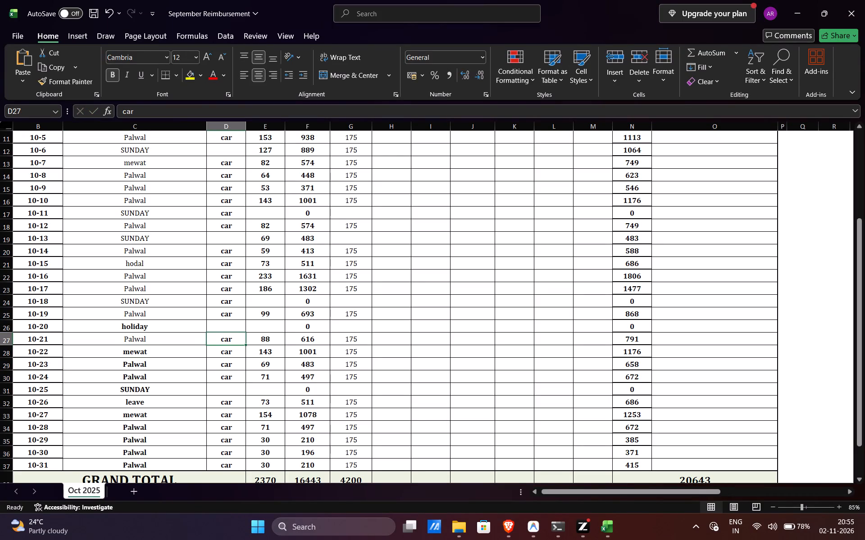
Clear the Mode of Travel in the 10-18 SUNDAY row (cell D24).
key(Up)
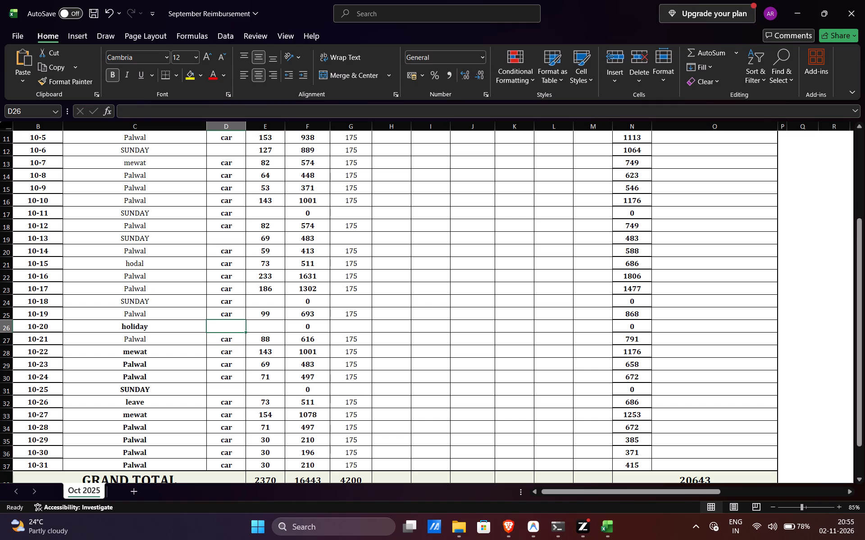
key(Up)
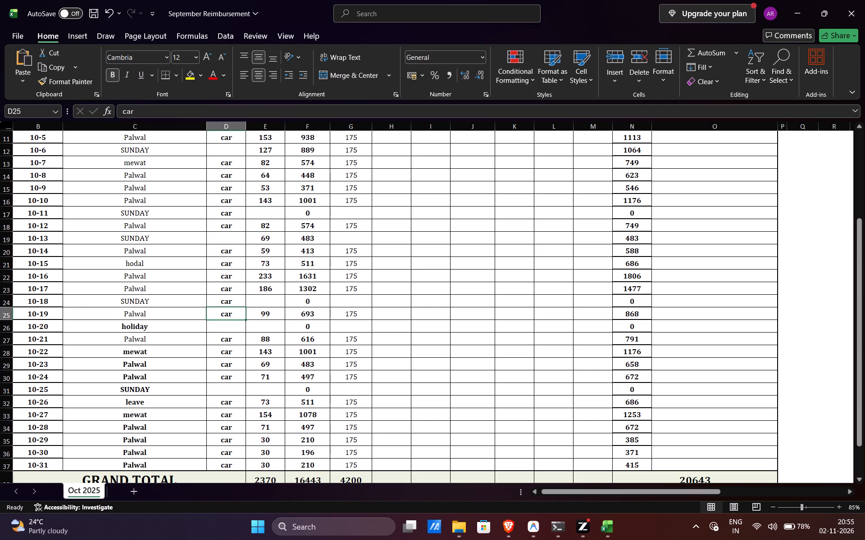
key(Up)
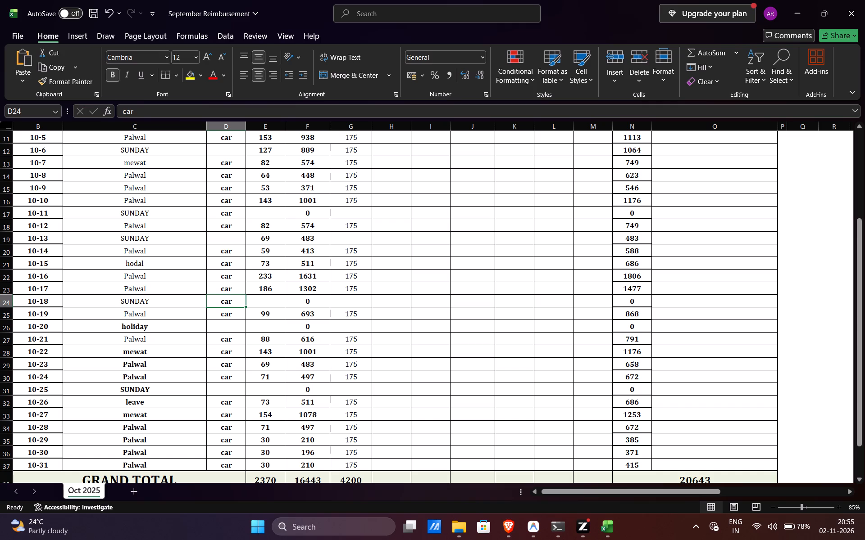
key(BackSpace)
key(Up)
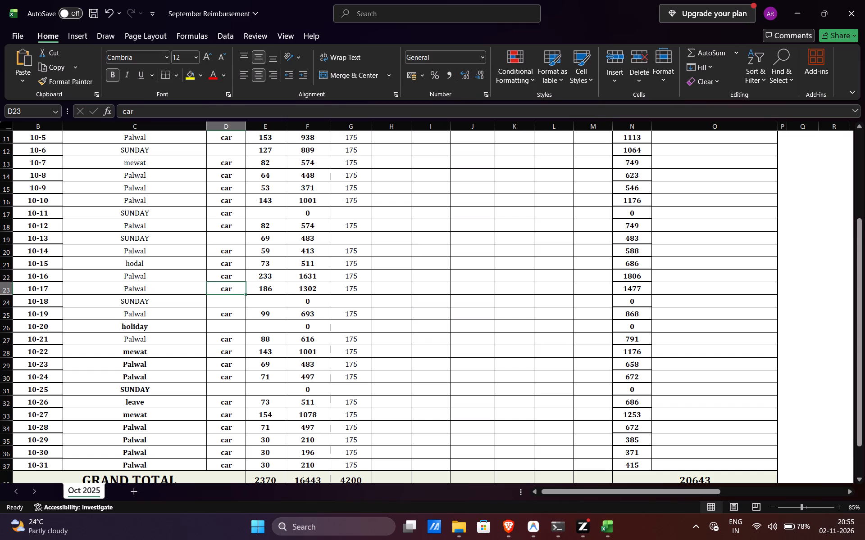
Fill the 10-13 row with Palwal as the area and car as the Mode of Travel (cells C19 and D19).
click(140, 239)
key(p)
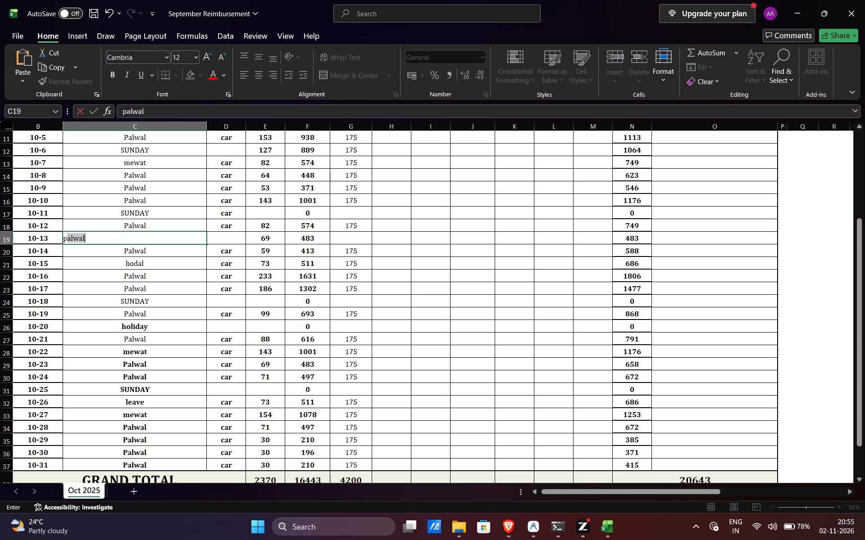
key(Right)
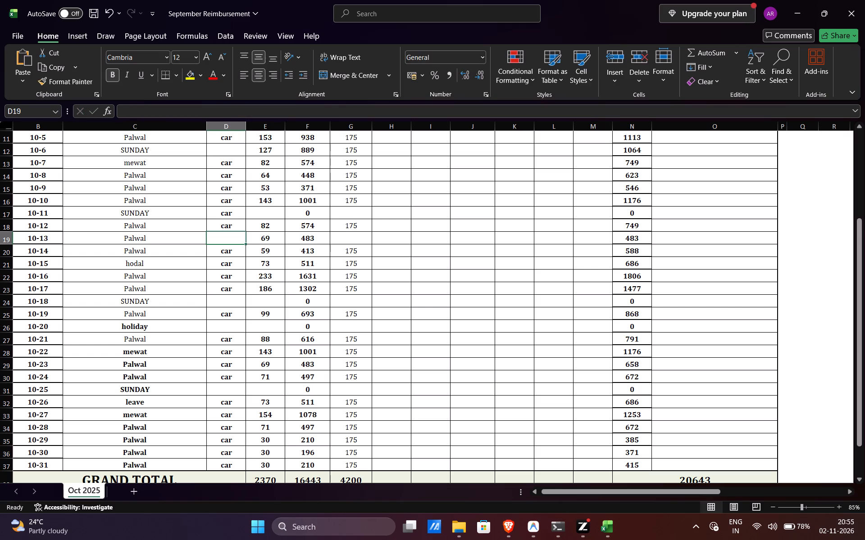
key(Right)
key(Left)
key(c)
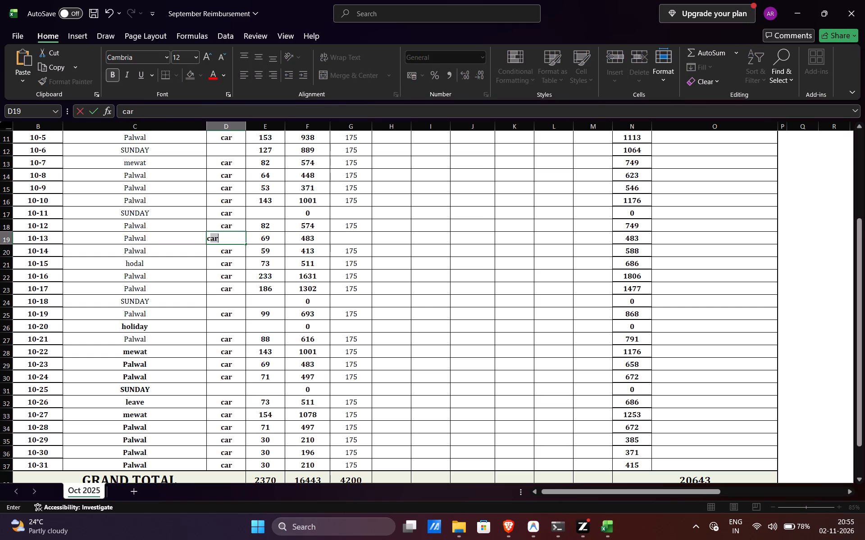
key(Up)
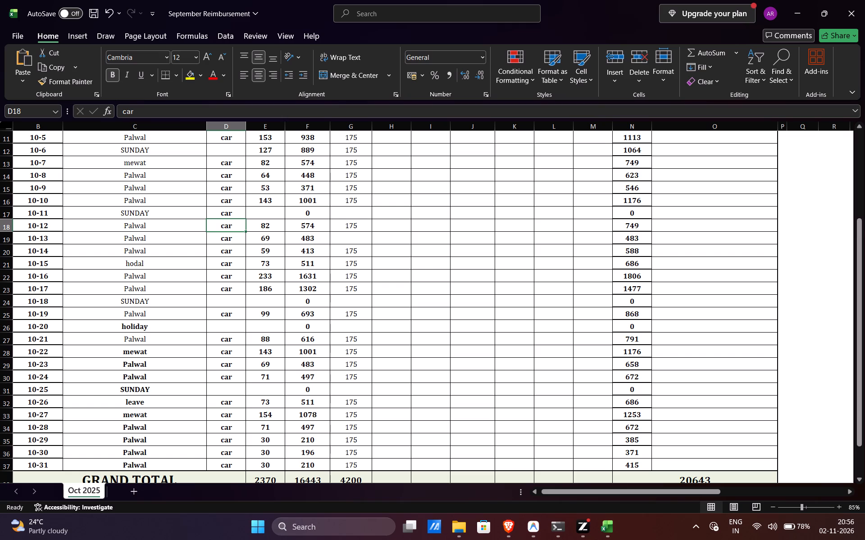
Change the area in the 10-16 row (cell C22) to mewat.
click(137, 274)
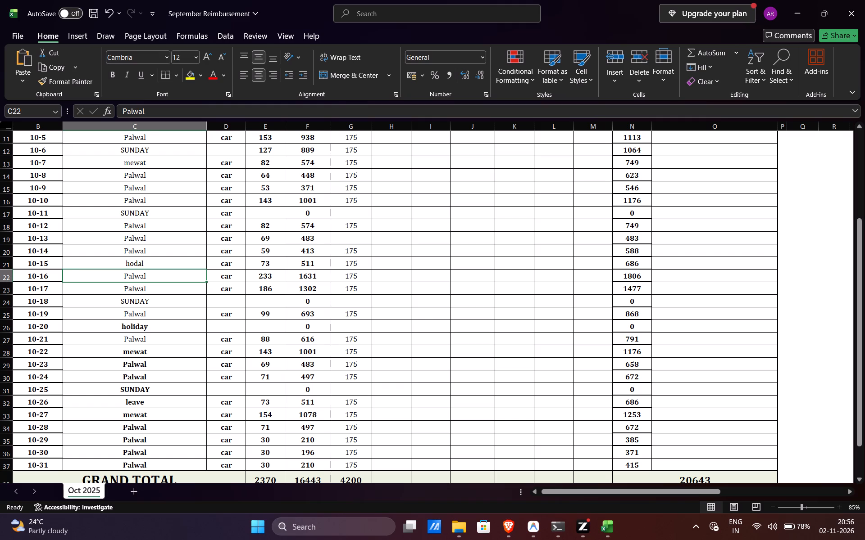
key(m)
key(Up)
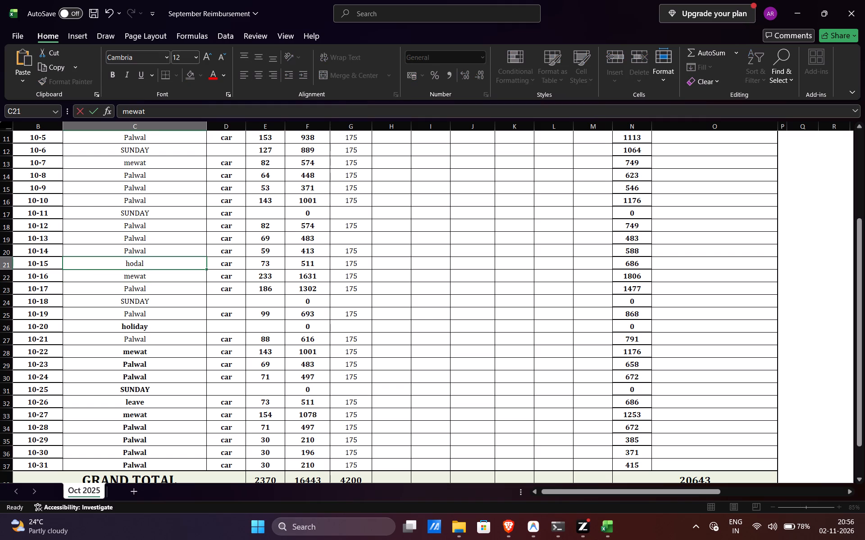
Clear the Mode of Travel in the 10-11 SUNDAY row (cell D17).
key(Up)
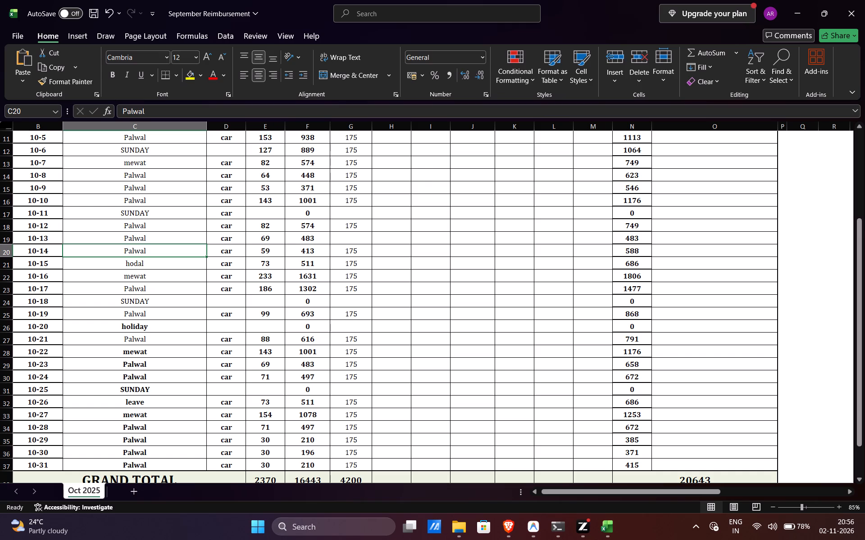
key(Up)
key(Up)
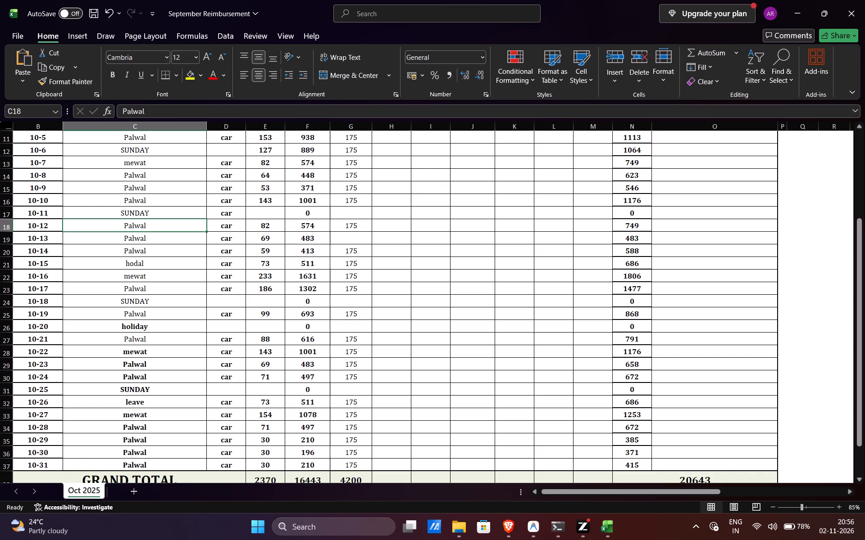
key(Up)
key(Up)
key(Up)
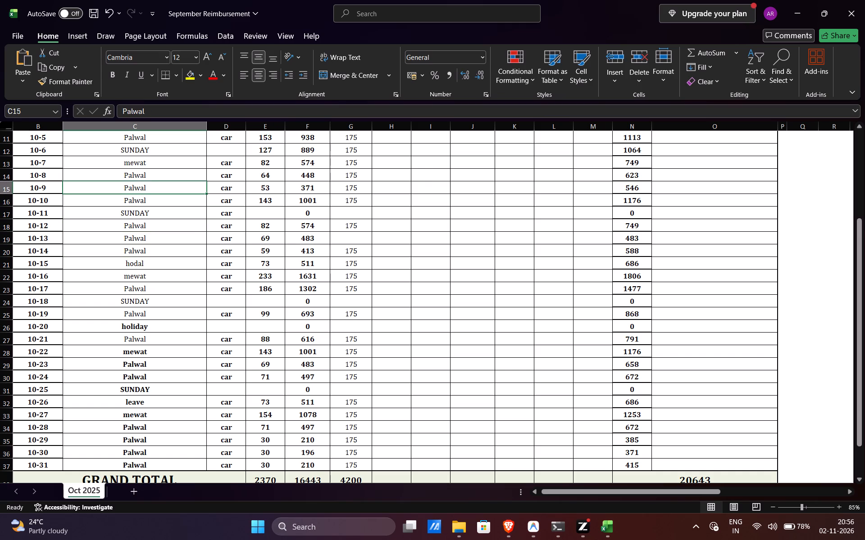
key(Up)
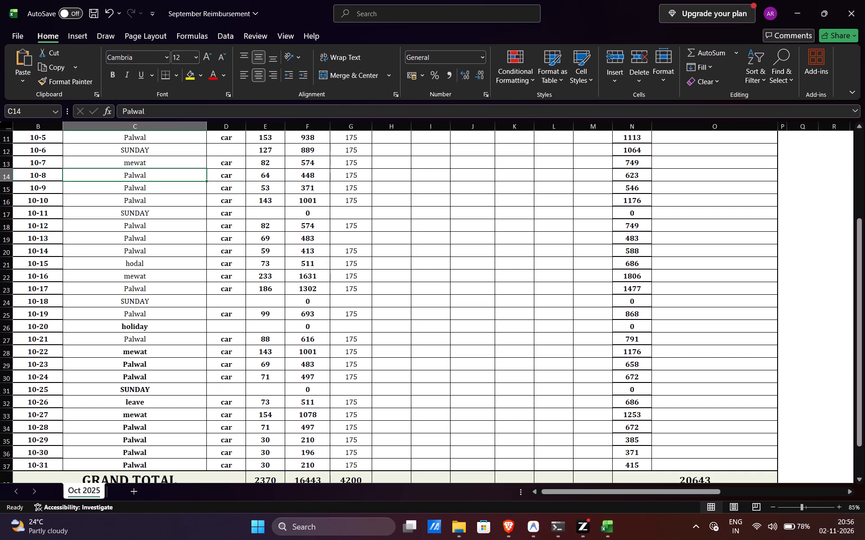
click(234, 213)
key(BackSpace)
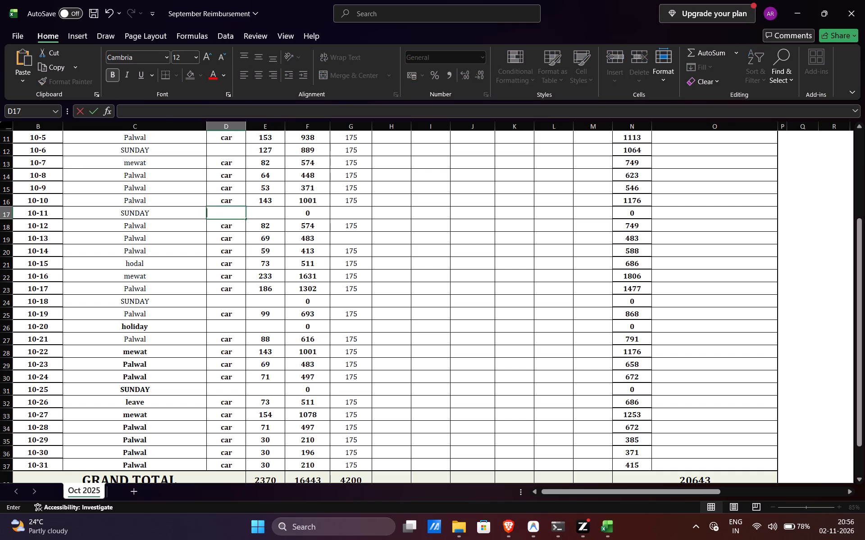
key(Up)
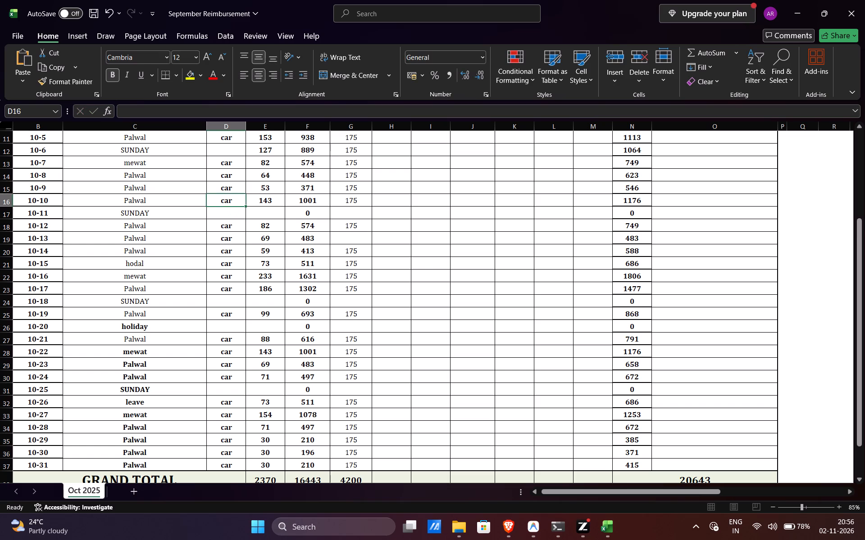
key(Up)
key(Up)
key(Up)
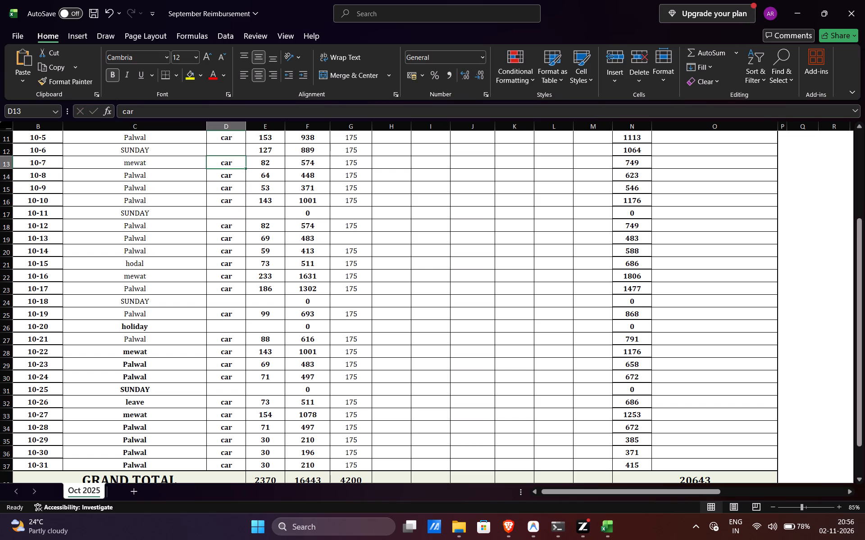
Fill the 10-6 row with palwal as the area and car as the Mode of Travel (cells C12 and D12).
key(Up)
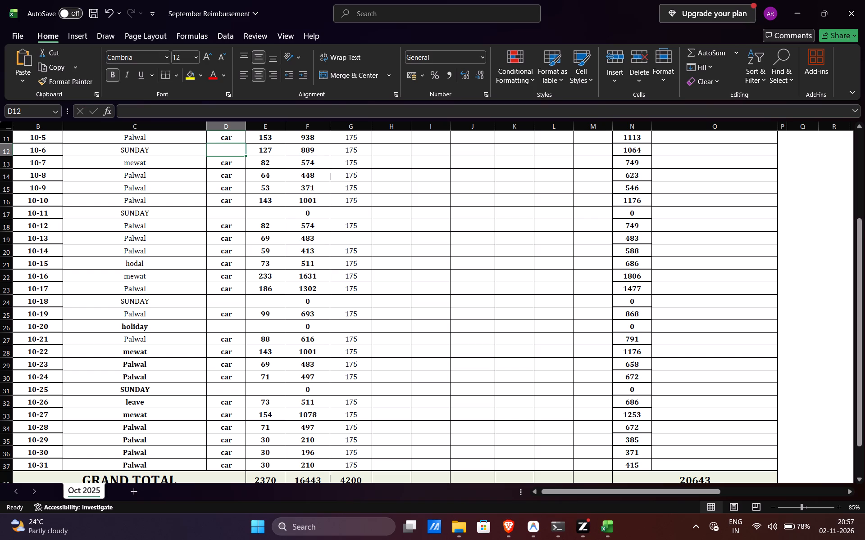
click(139, 153)
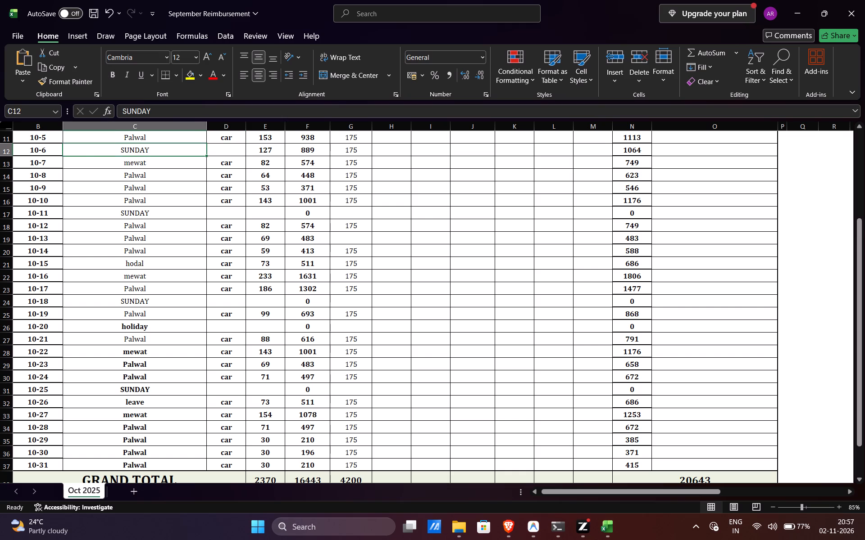
key(p)
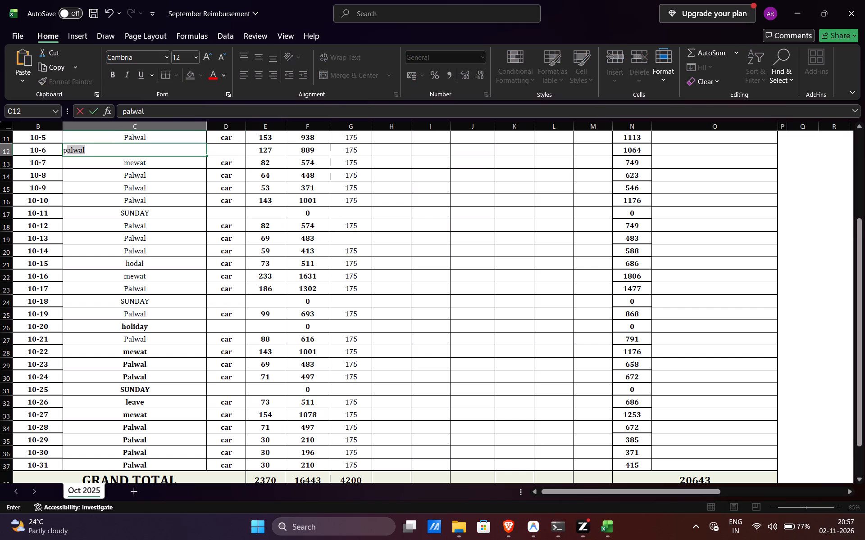
key(Right)
key(c)
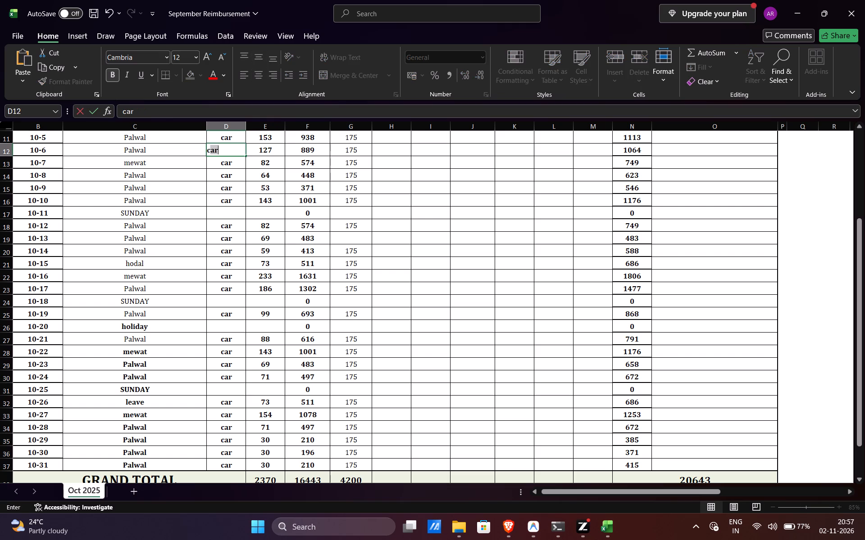
key(Up)
Clear the Mode of Travel in the 10-4 SUNDAY row (cell D10).
key(Up)
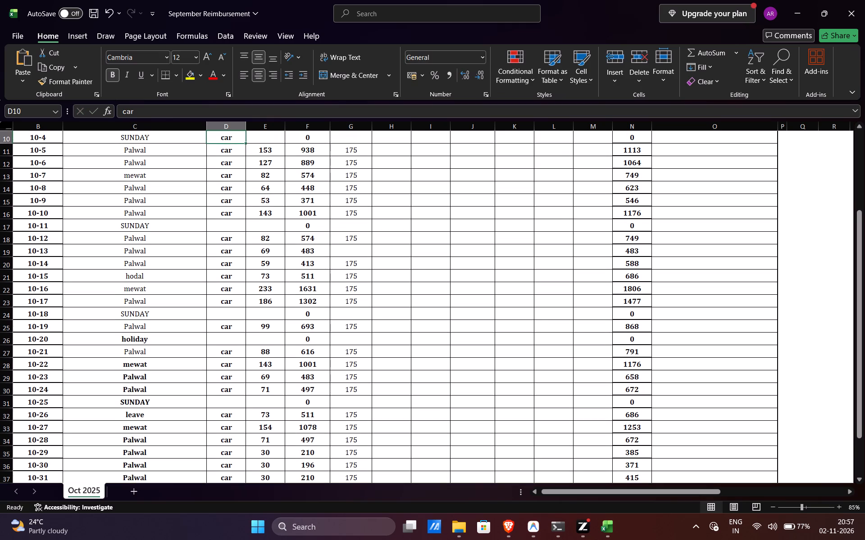
key(Up)
key(Up)
key(Up)
key(Up)
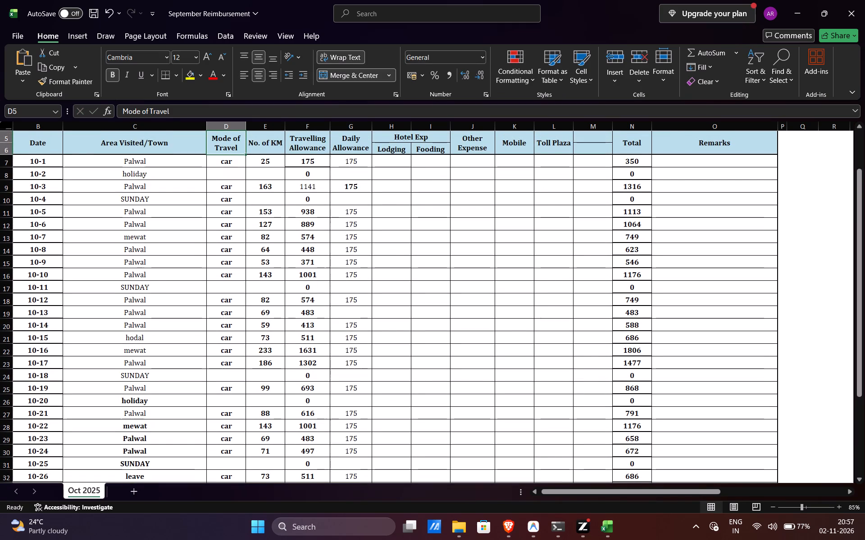
click(227, 199)
key(BackSpace)
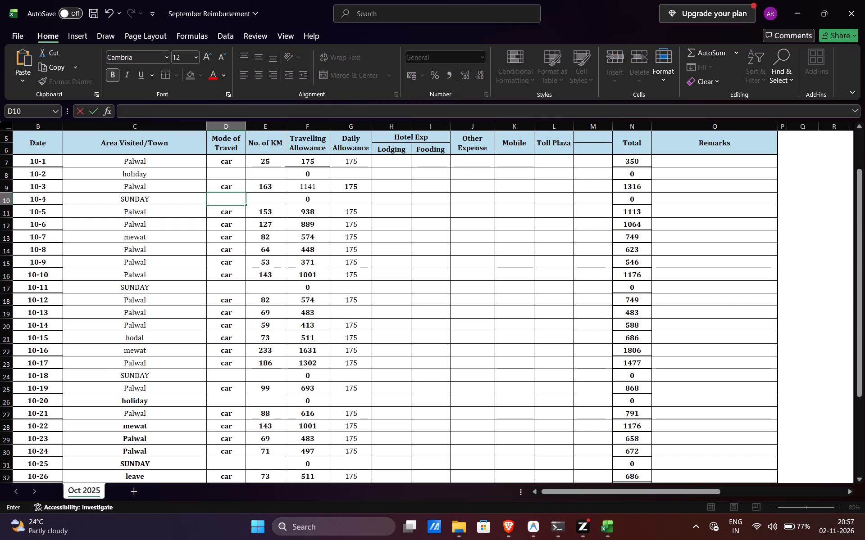
key(Right)
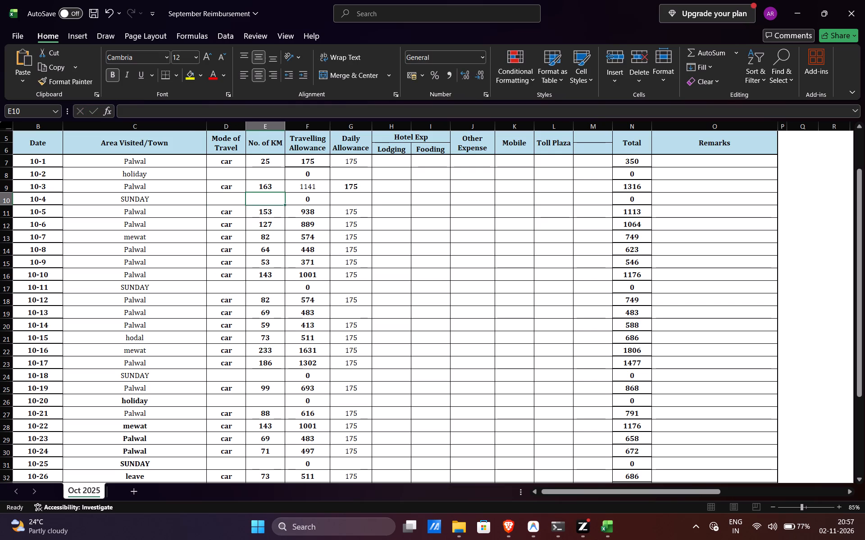
Enter 175 as the Daily Allowance in the 10-13 row (cell G19).
key(Right)
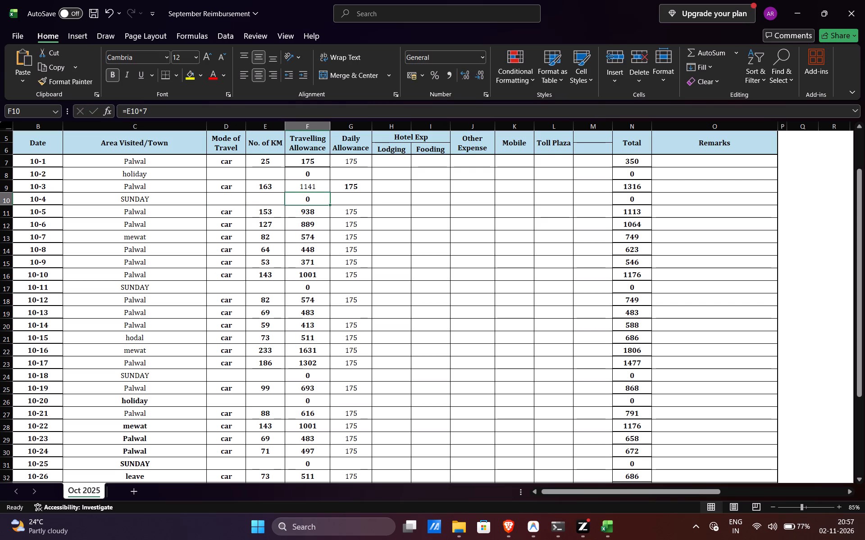
key(Down)
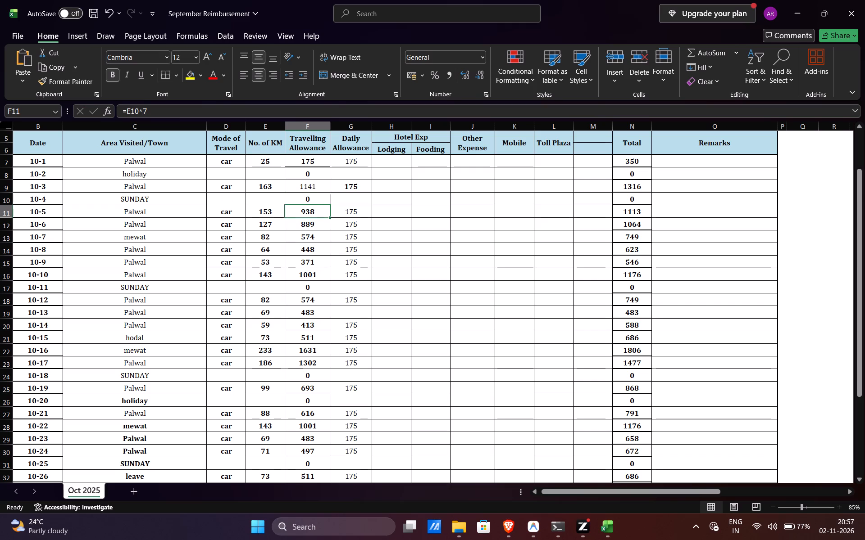
key(Down)
key(Down)
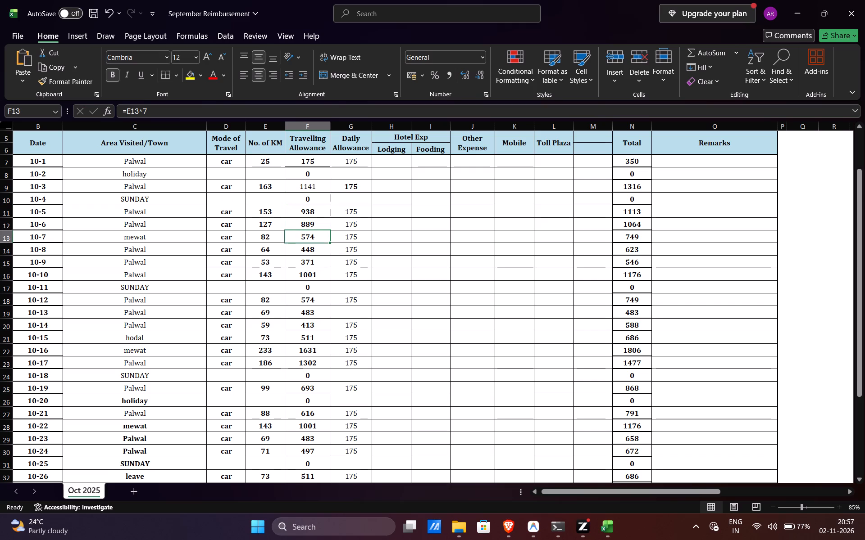
key(Down)
key(Down)
key(Down)
key(Down)
key(Down)
key(Down)
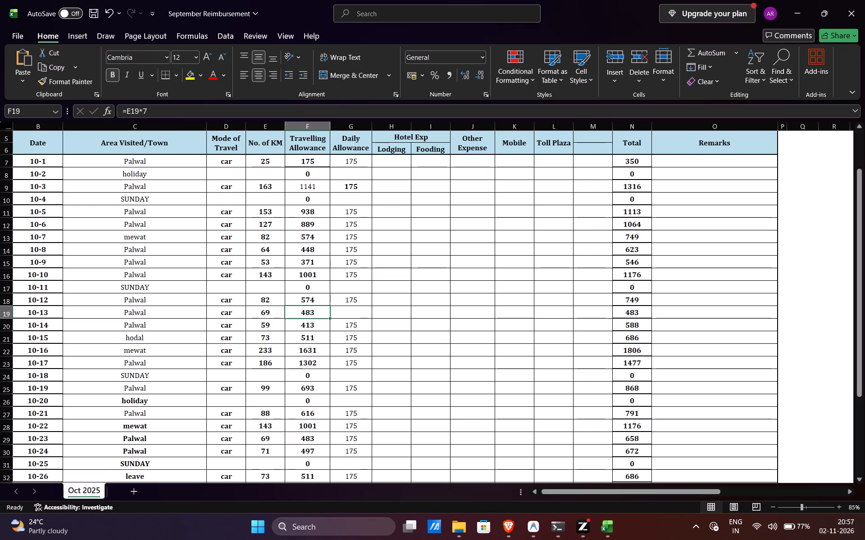
key(Right)
text(175)
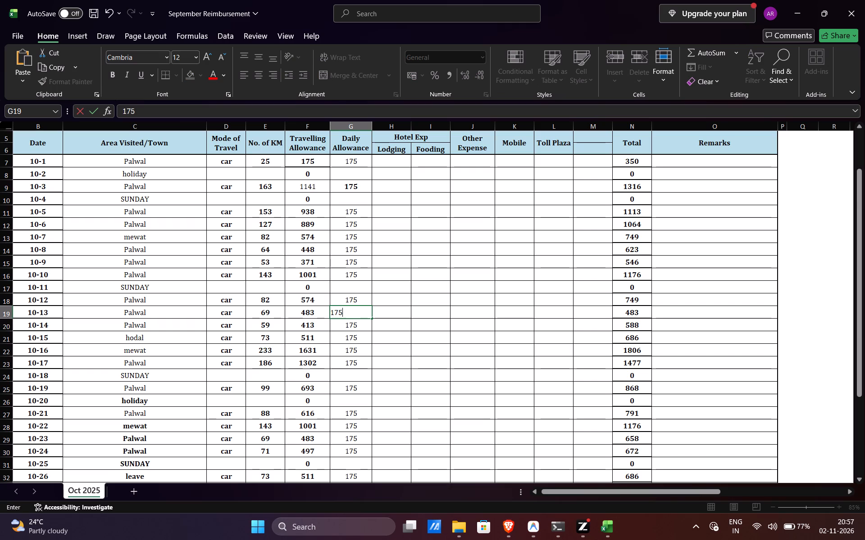
key(Down)
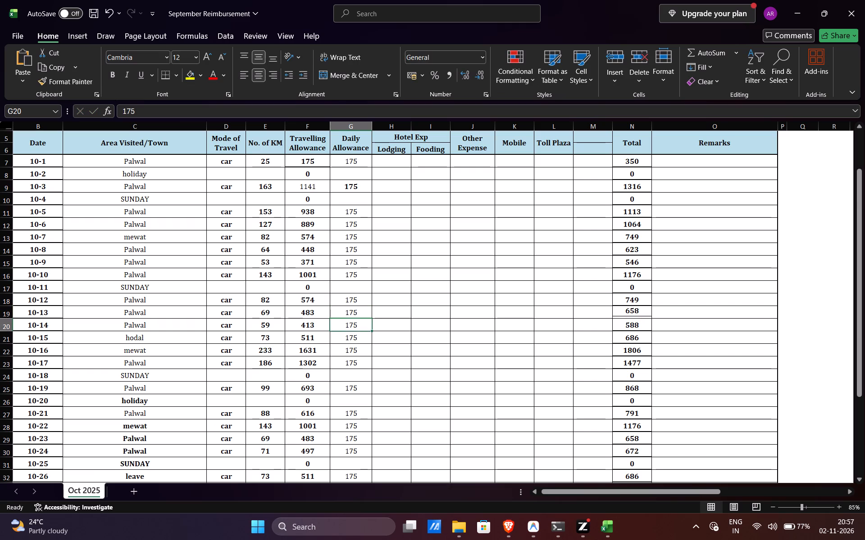
Check the remaining Daily Allowance entries from the 10-14 row down to the GRAND TOTAL row.
key(Down)
key(Down)
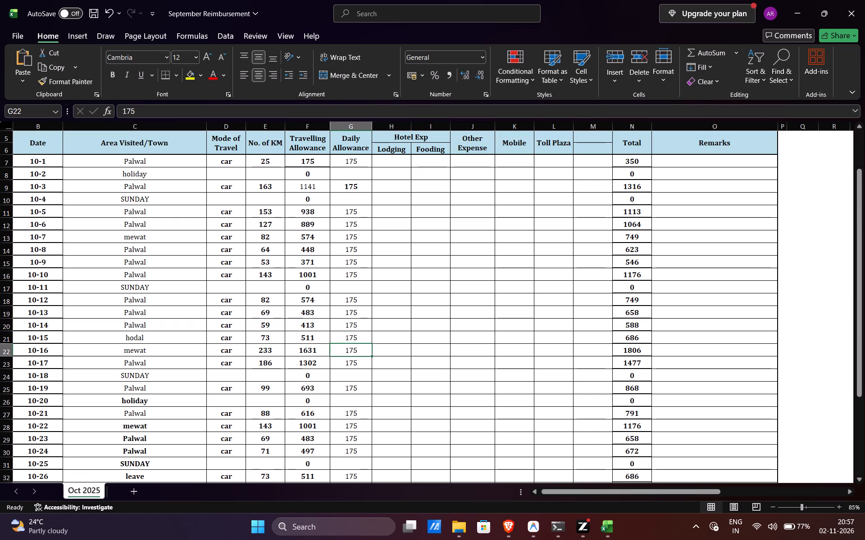
key(Down)
key(Down)
key(Down)
key(Down)
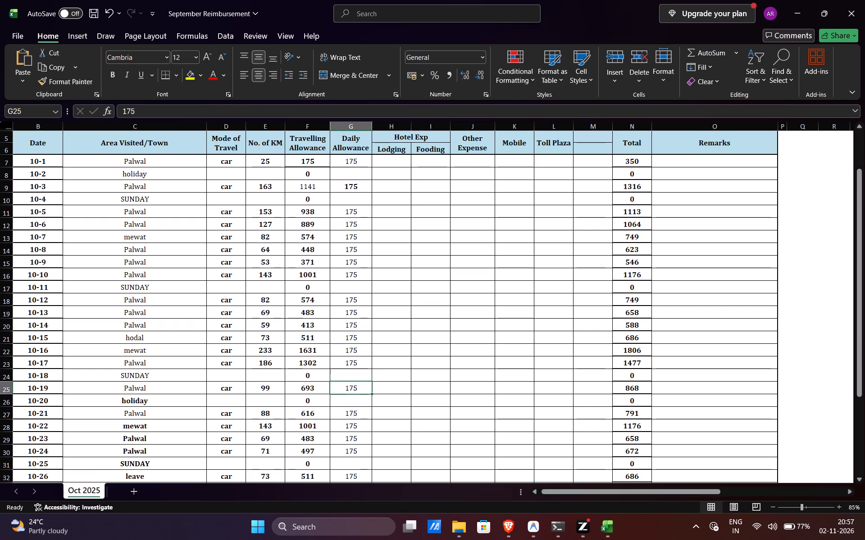
key(Down)
key(Down)
key(Down)
key(Down)
key(Down)
key(Down)
key(Down)
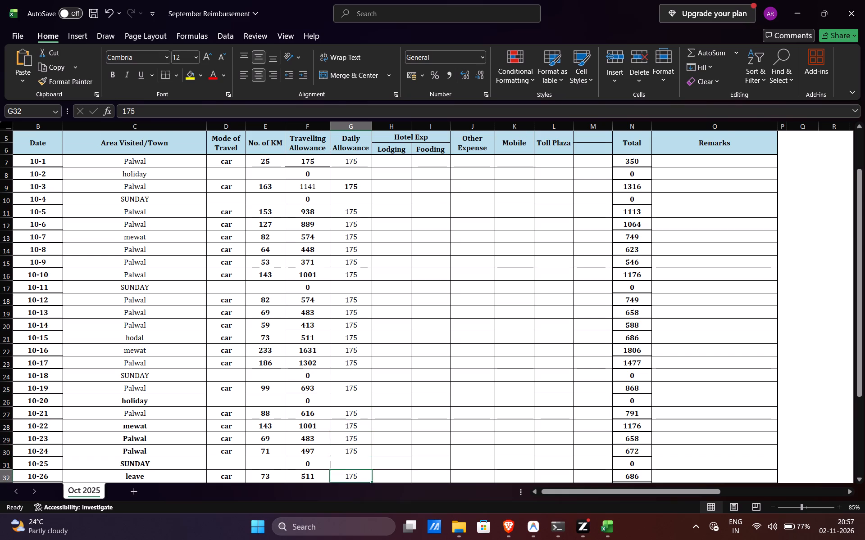
key(Down)
key(Down)
key(Down)
key(Down)
key(Down)
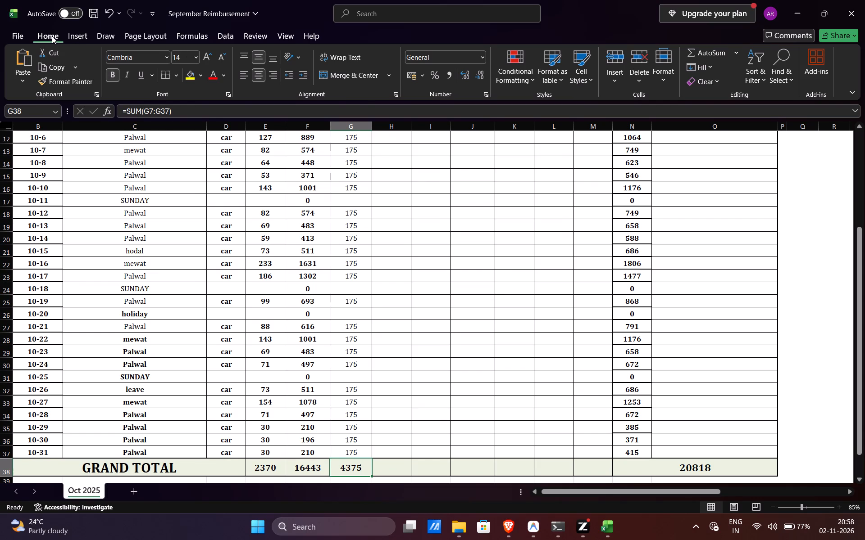
Save a copy of the workbook in the Downloads folder under the name October Reimbursement.
click(14, 36)
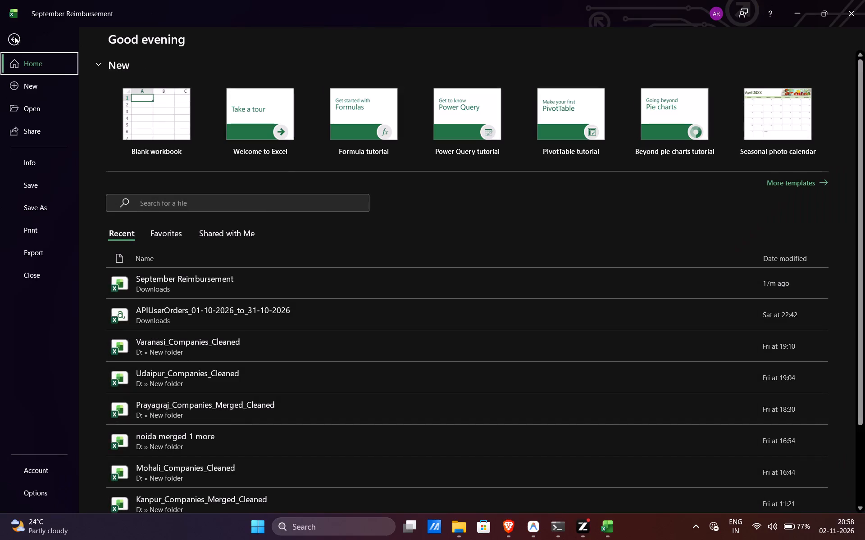
click(36, 206)
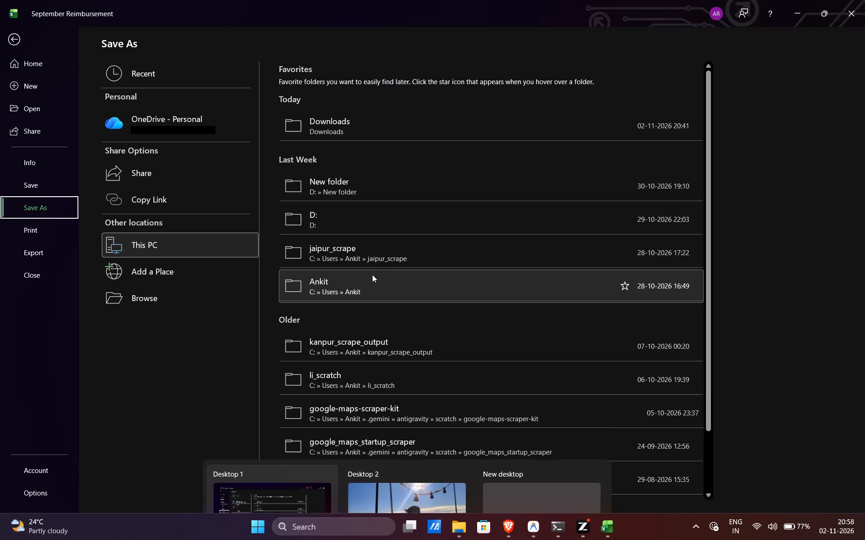
click(349, 126)
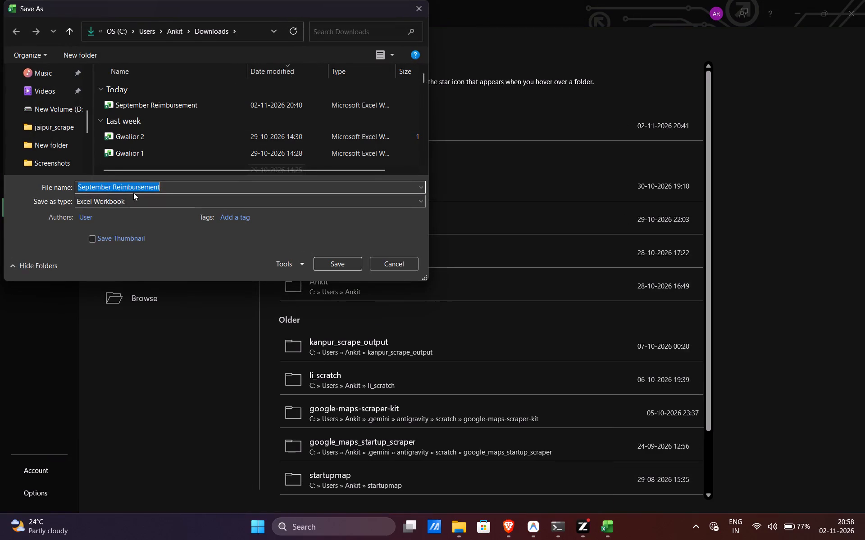
click(100, 184)
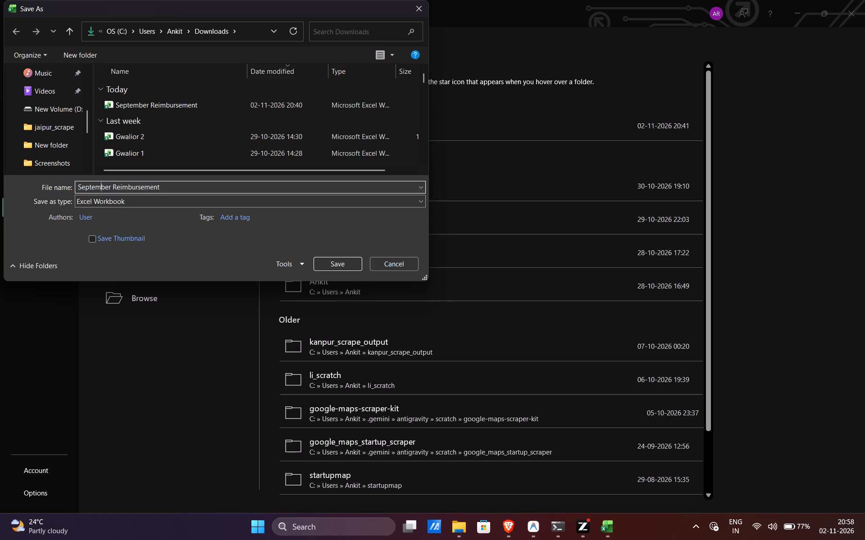
key(BackSpace)
key(BackSpace)
key(BackSpace)
key(BackSpace)
key(BackSpace)
key(BackSpace)
key(o)
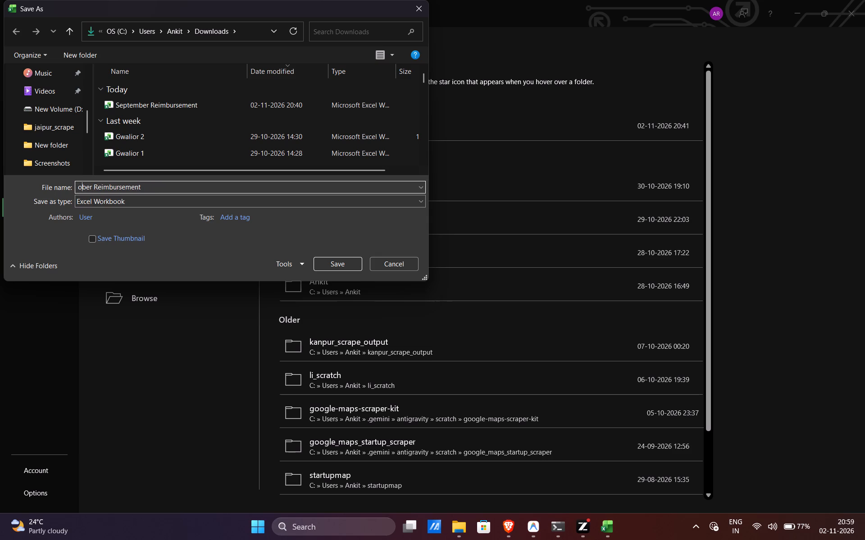
key(BackSpace)
key(o)
text(ct)
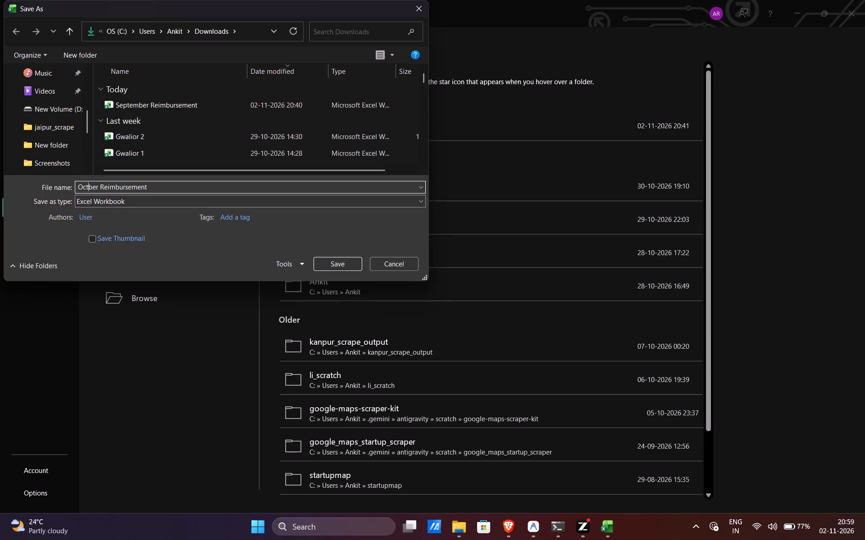
key(o)
Finish saving the workbook as October Reimbursement in the Downloads folder and close it.
click(337, 264)
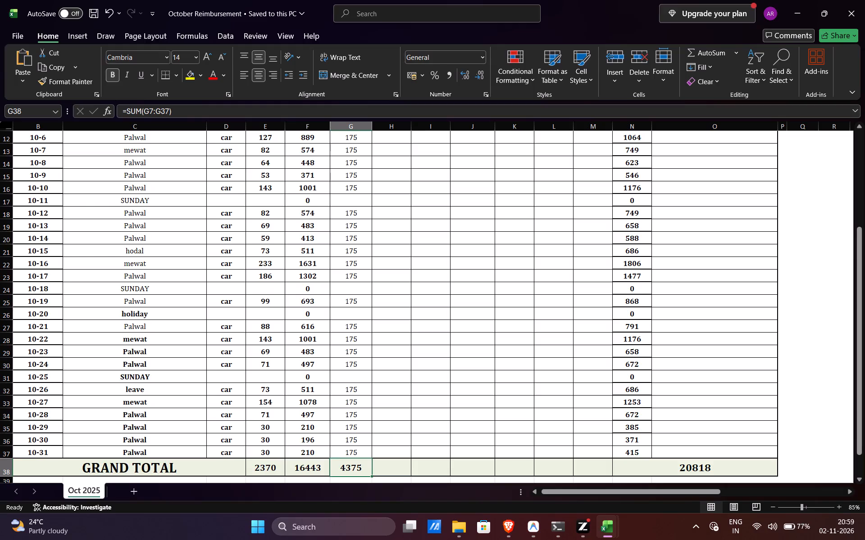
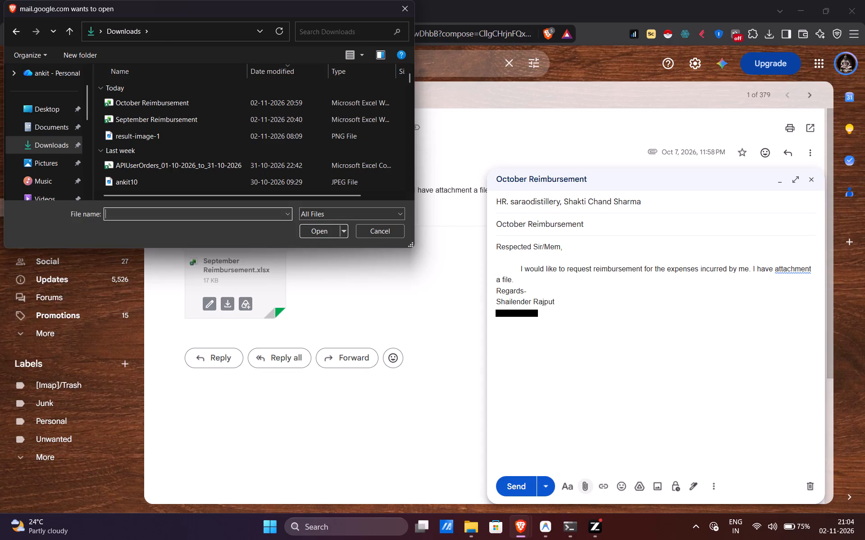
Choose October Reimbursement.xlsx from the Downloads folder as the attachment for the October Reimbursement email draft.
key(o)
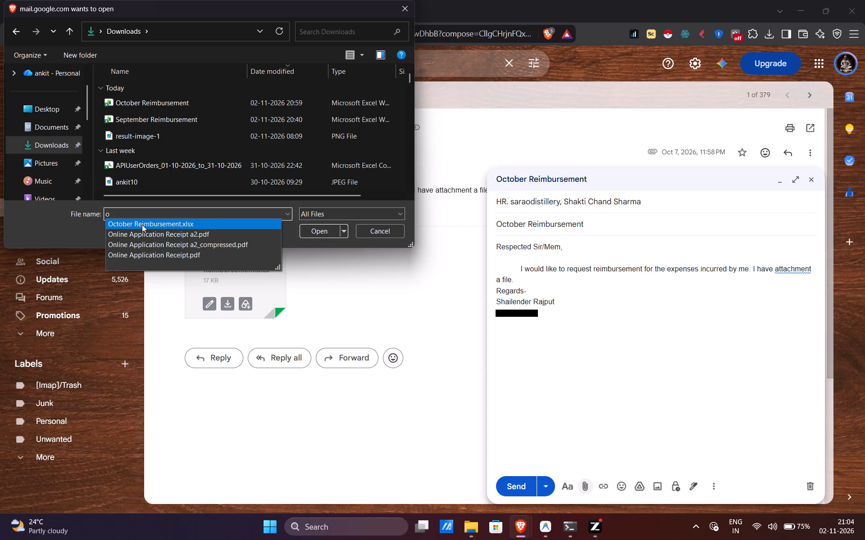
click(142, 225)
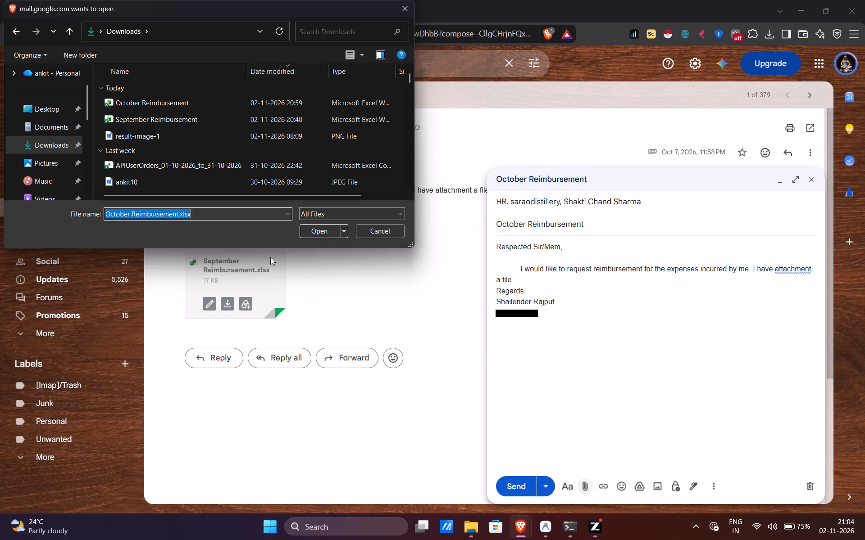
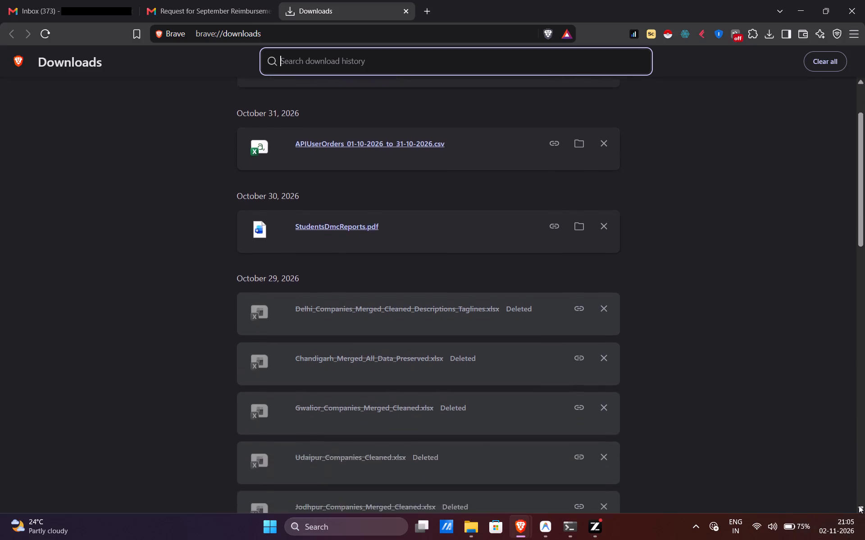
Look through the browser's download history from the October 31, 2026 entries down through the older spreadsheet files.
triple_click(859, 505)
triple_click(859, 505)
triple_click(859, 505)
triple_click(859, 505)
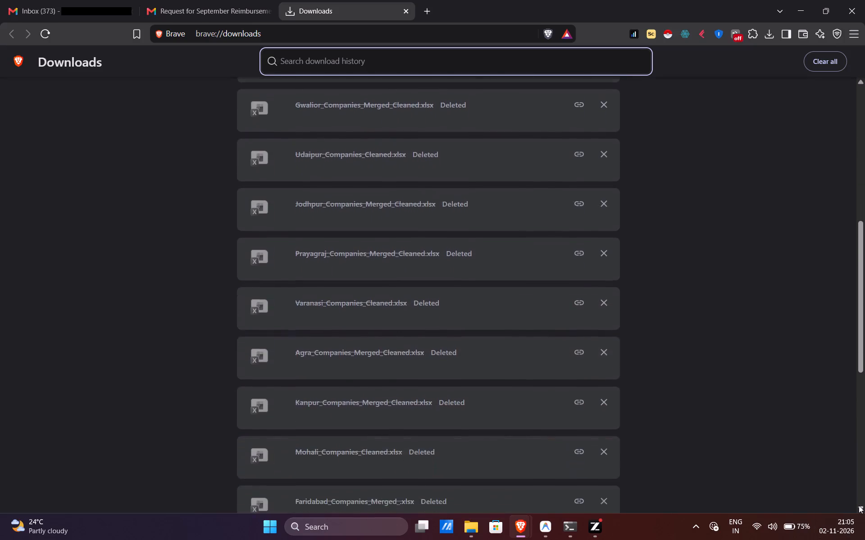
triple_click(859, 505)
triple_click(859, 505)
triple_click(859, 505)
triple_click(859, 505)
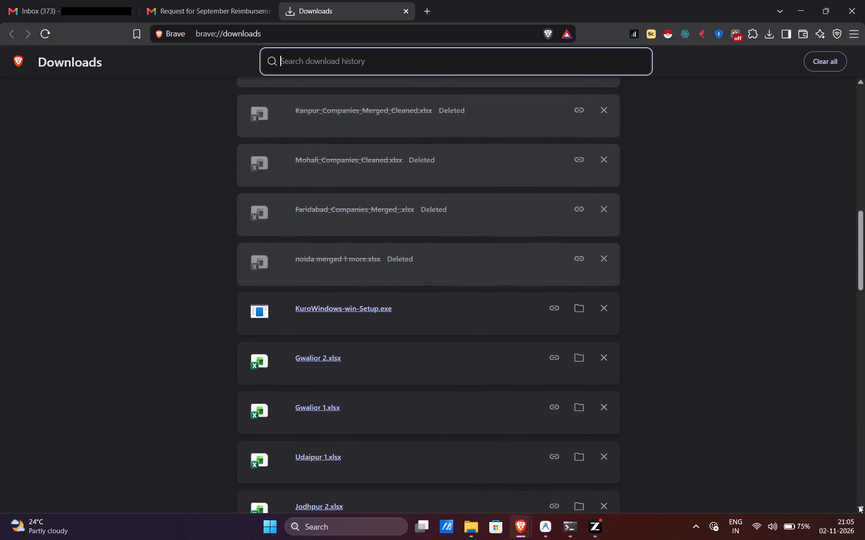
triple_click(859, 505)
triple_click(859, 505)
triple_click(859, 505)
triple_click(859, 505)
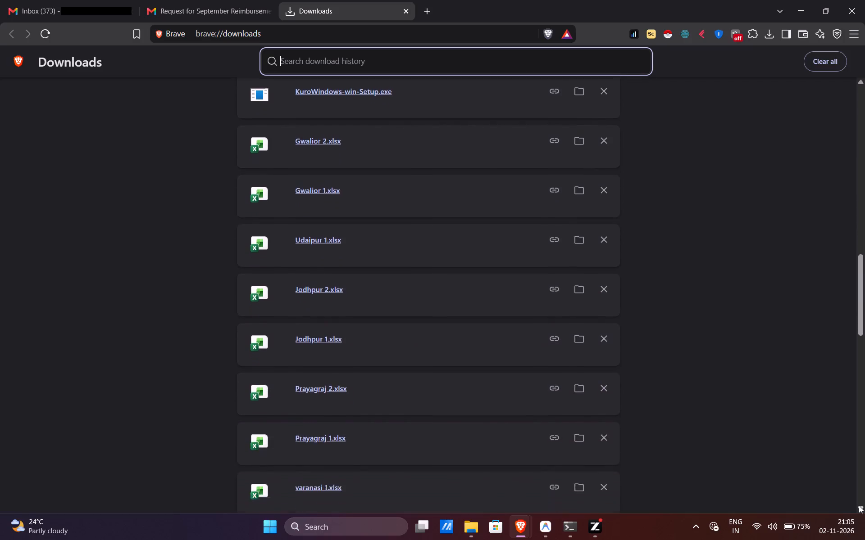
triple_click(859, 505)
triple_click(859, 505)
triple_click(859, 505)
triple_click(859, 505)
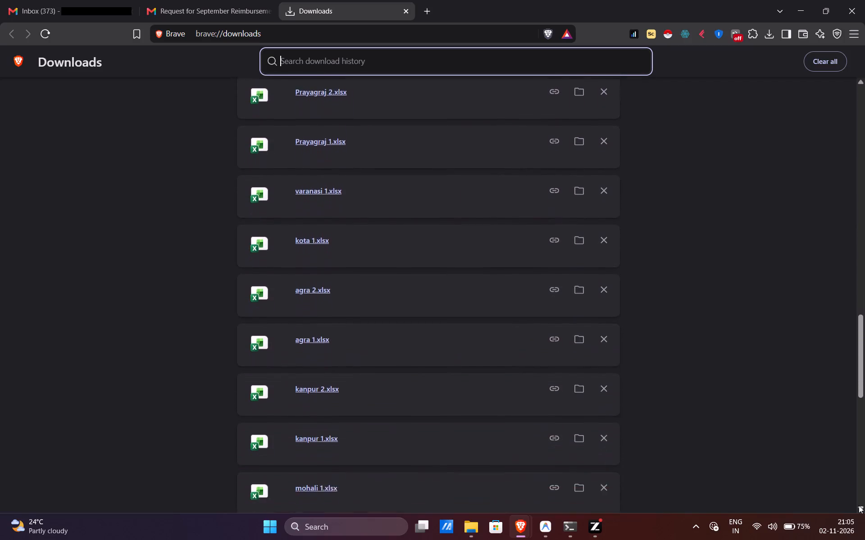
Search the download history for "oct".
click(859, 505)
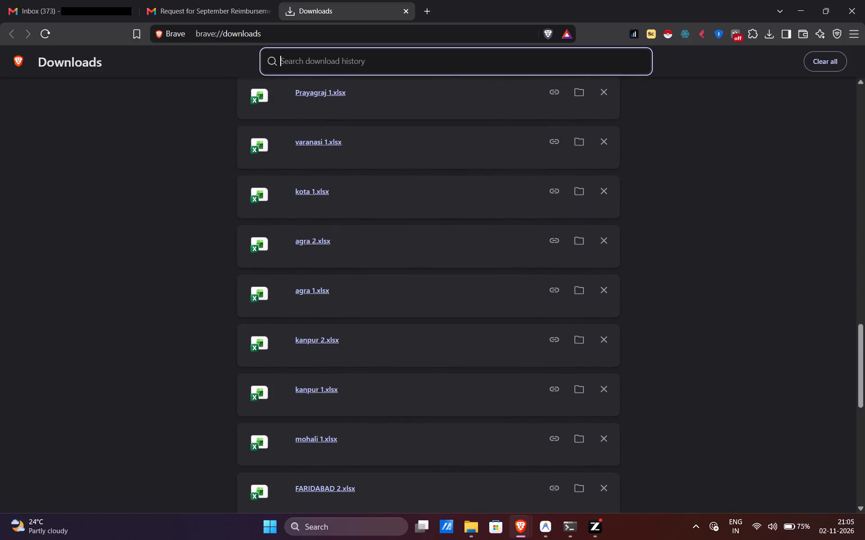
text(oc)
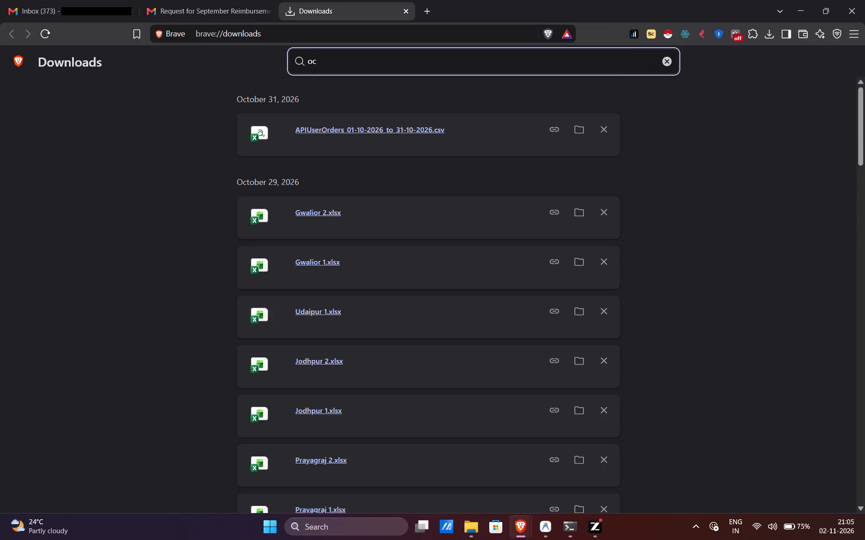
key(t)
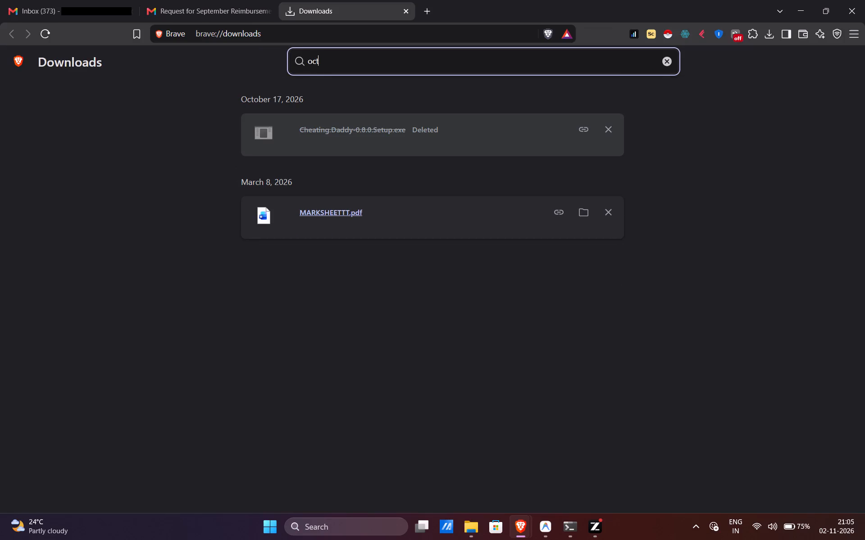
click(11, 36)
click(11, 36)
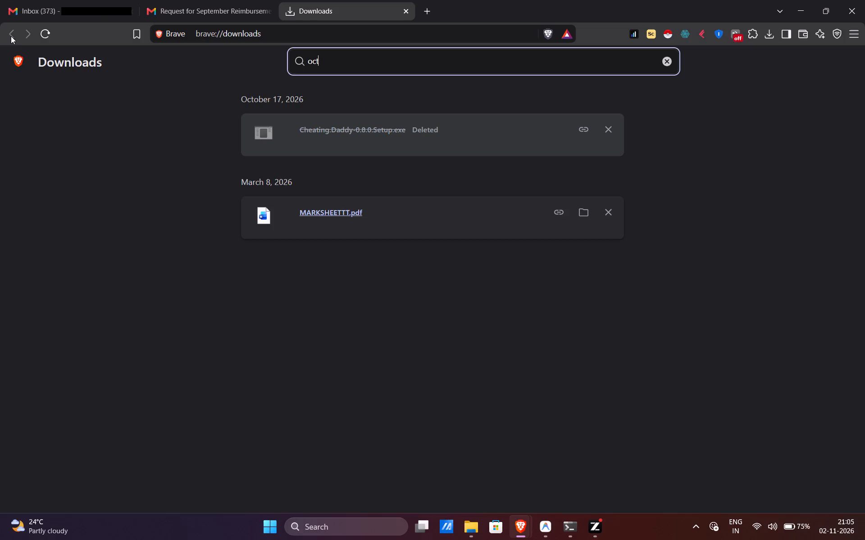
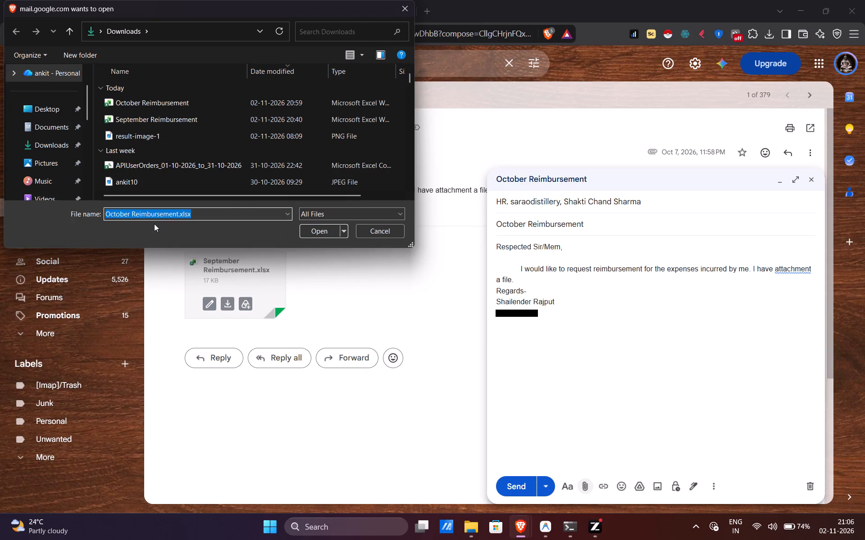
Attach the October Reimbursement.xlsx file from the Downloads folder to the October Reimbursement email draft.
click(154, 224)
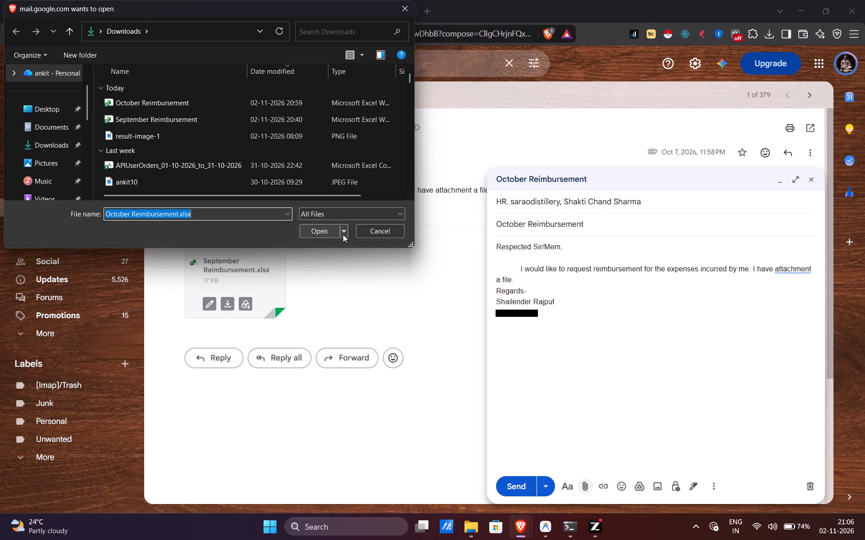